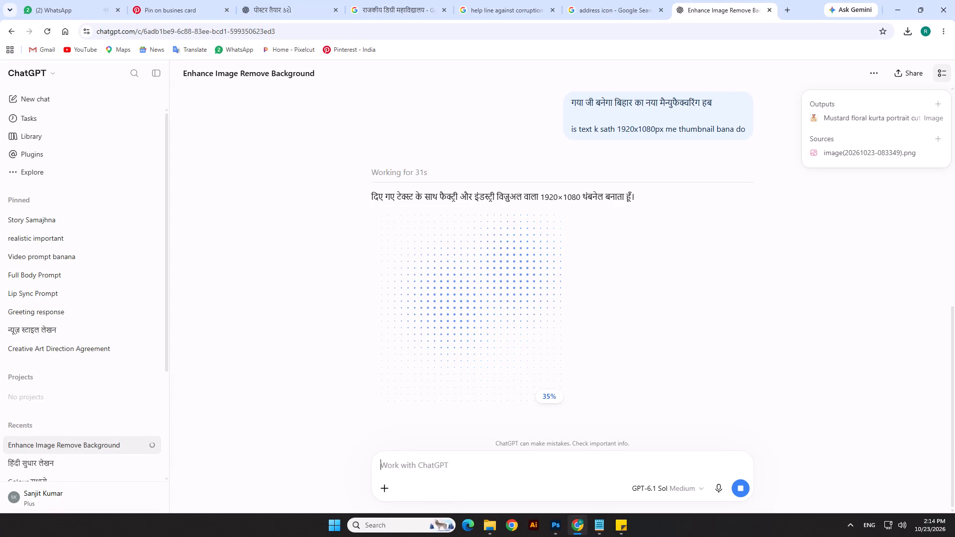
# Switch to Photoshop and save Reel Thumbnail2.psd.
pyautogui.click(556, 526)
pyautogui.click(568, 378)
pyautogui.hotkey('ctrl', 's')
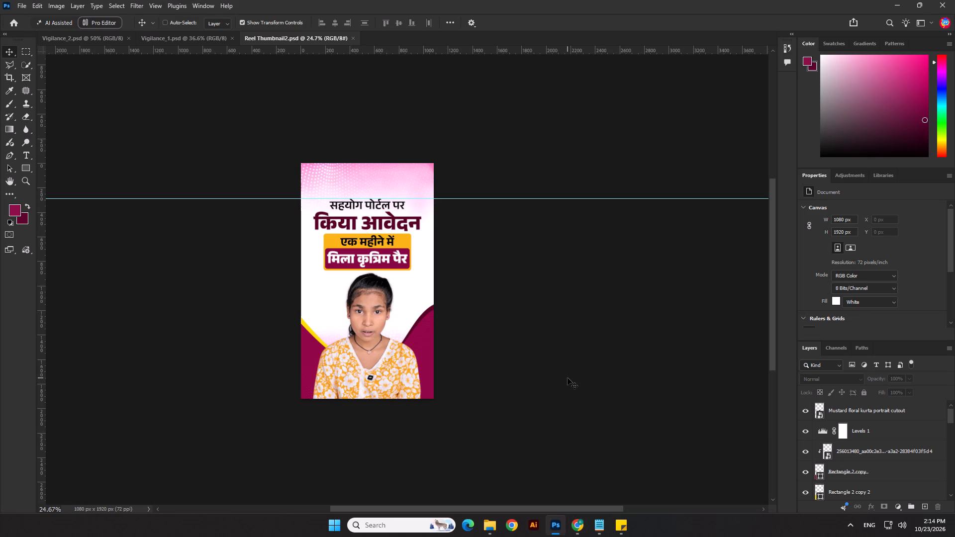
# Create a new landscape RGB document, 1920 x 1080 px at 72 ppi, with a white background.
pyautogui.hotkey('ctrl', 'n')
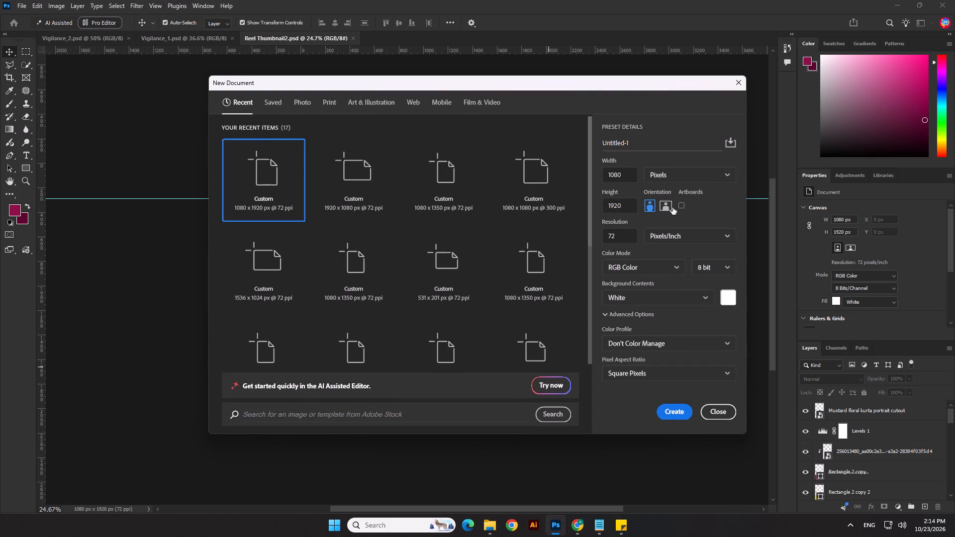
pyautogui.click(668, 204)
pyautogui.click(677, 411)
pyautogui.scroll(-2, 509, 333)
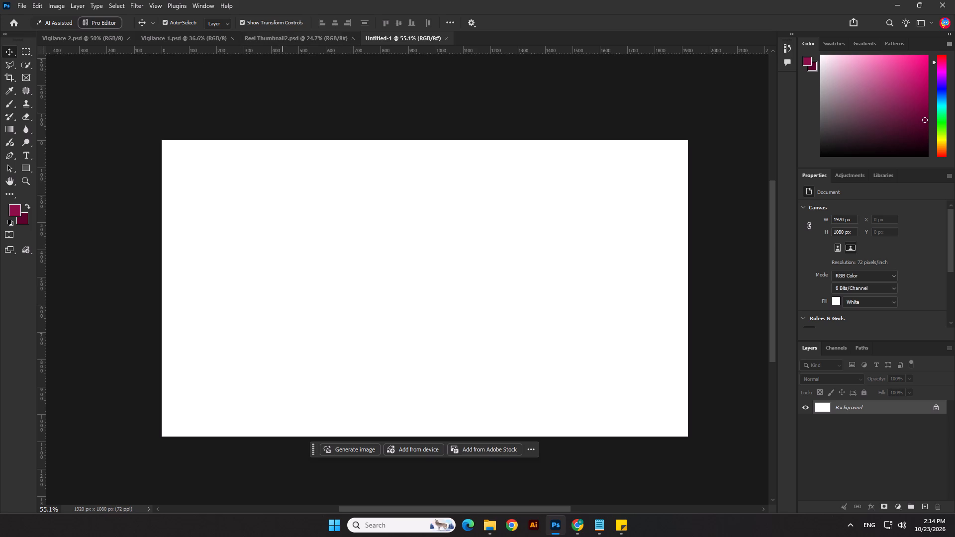
# Save the new document as Wide Thumbnail1.psd in the 23.10.26 folder, replacing the existing file of that name.
pyautogui.click(16, 8)
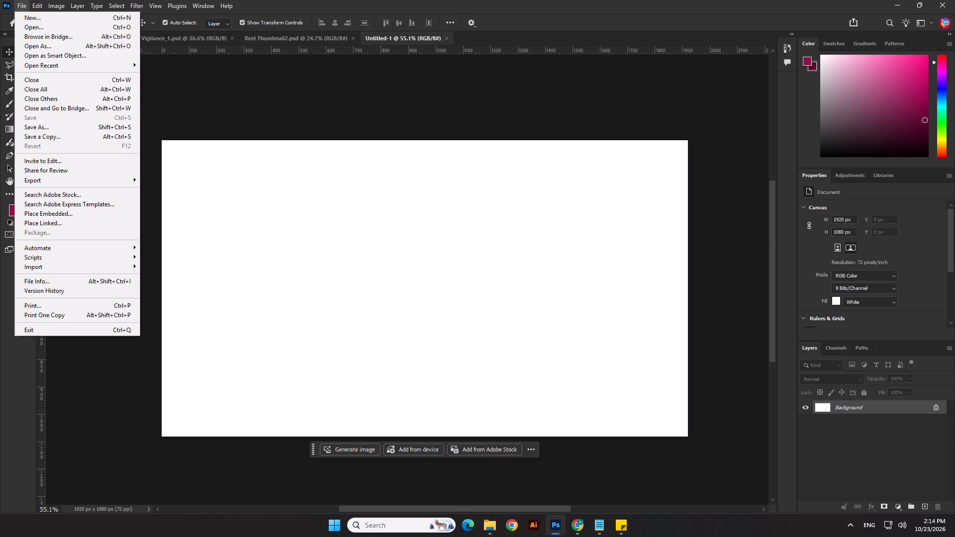
pyautogui.click(49, 124)
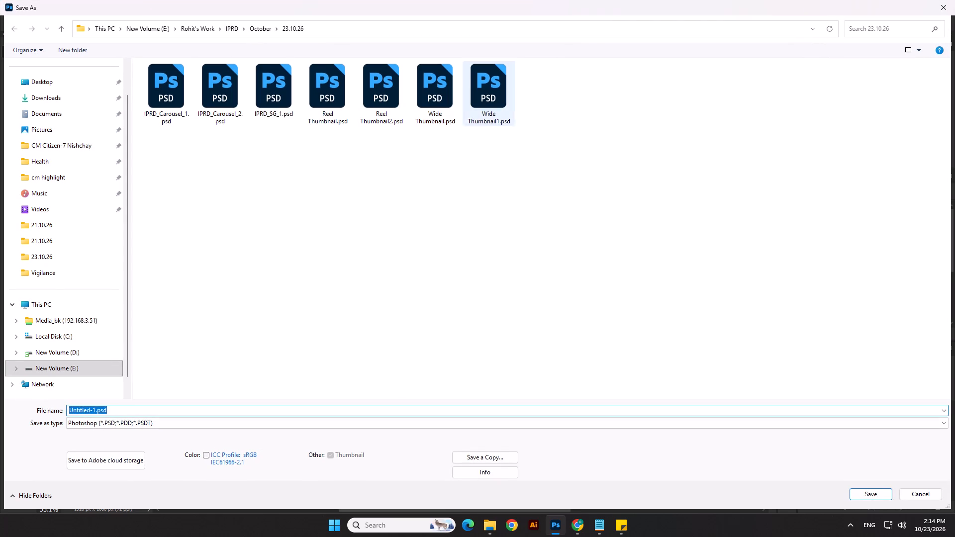
pyautogui.click(477, 97)
pyautogui.click(878, 500)
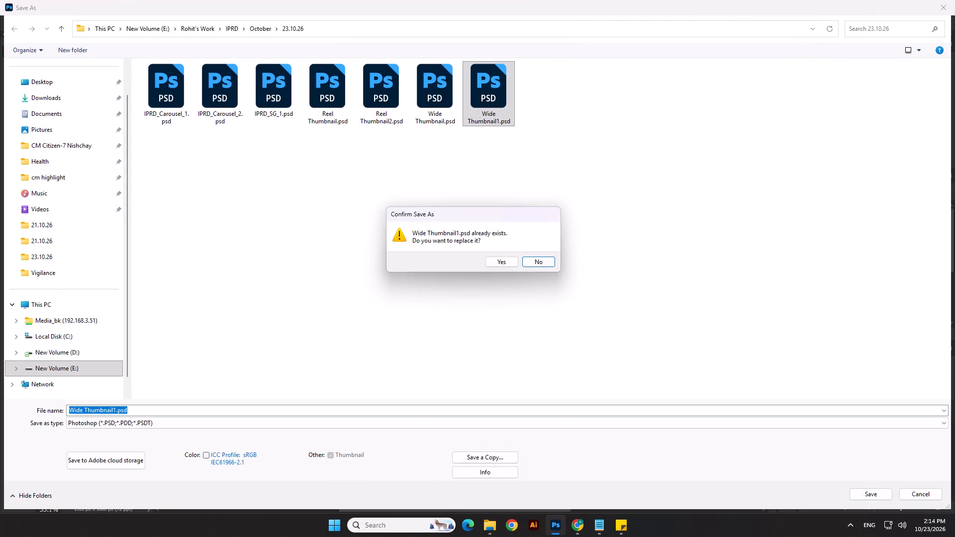
pyautogui.click(487, 262)
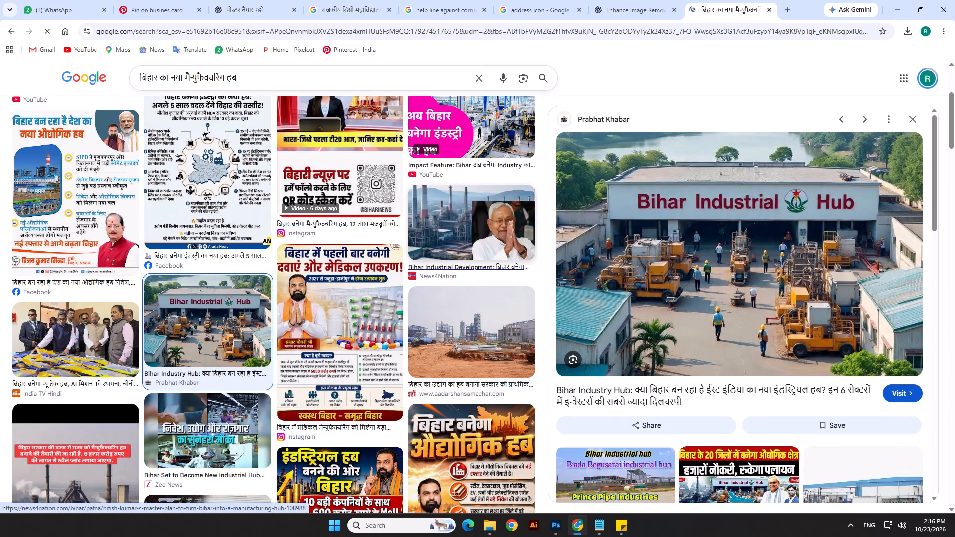
pyautogui.rightClick(691, 219)
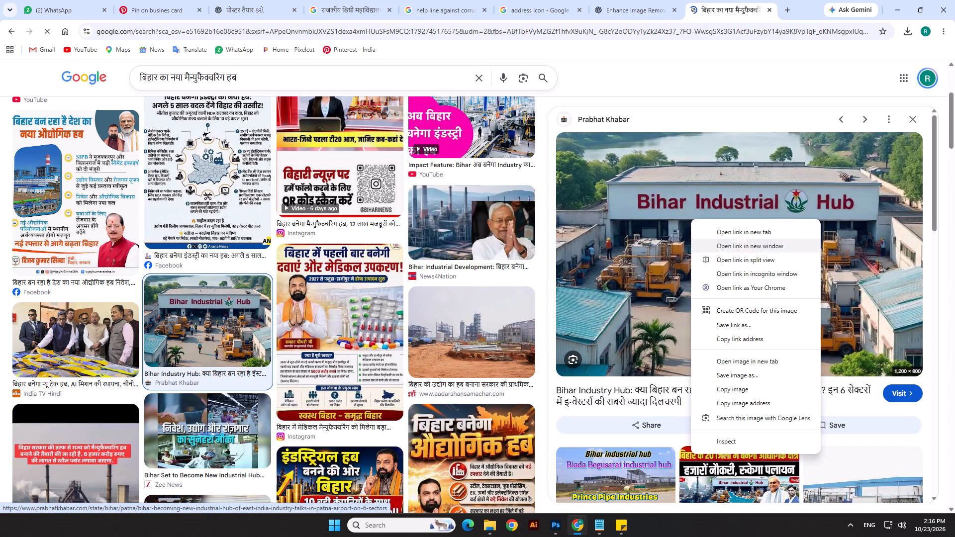
pyautogui.click(734, 390)
pyautogui.scroll(-2, 689, 304)
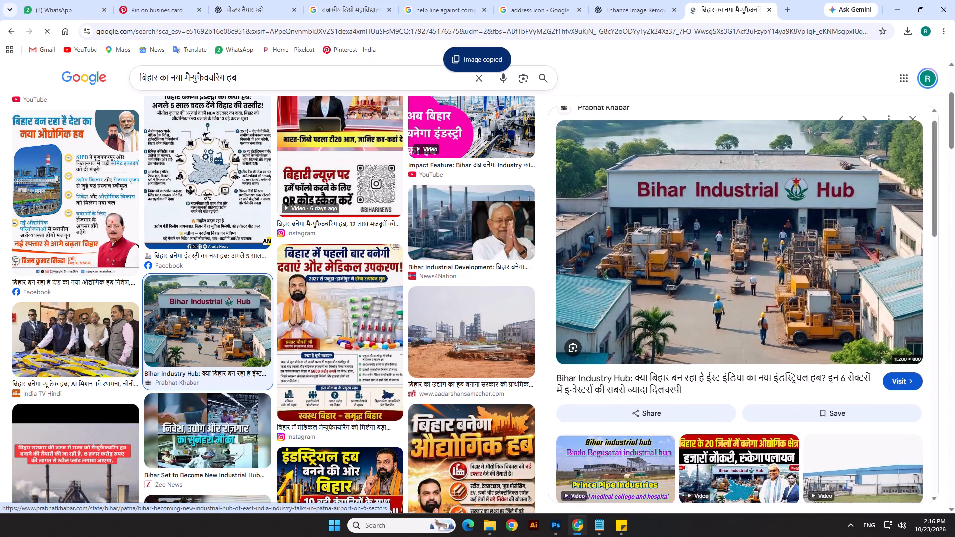
pyautogui.scroll(-4, 689, 304)
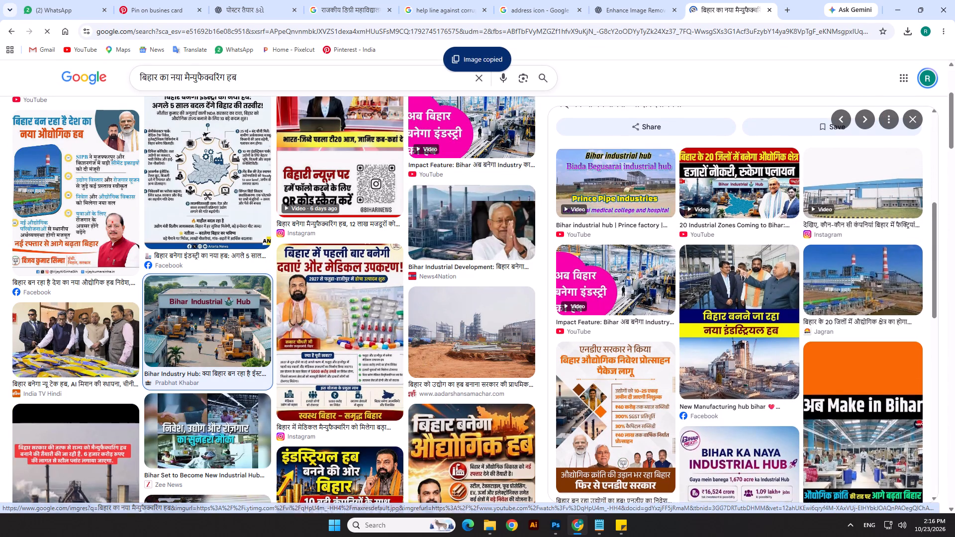
# Switch to File Explorer and open the IPRD folder inside Rohit's Work on the E: drive.
pyautogui.click(556, 529)
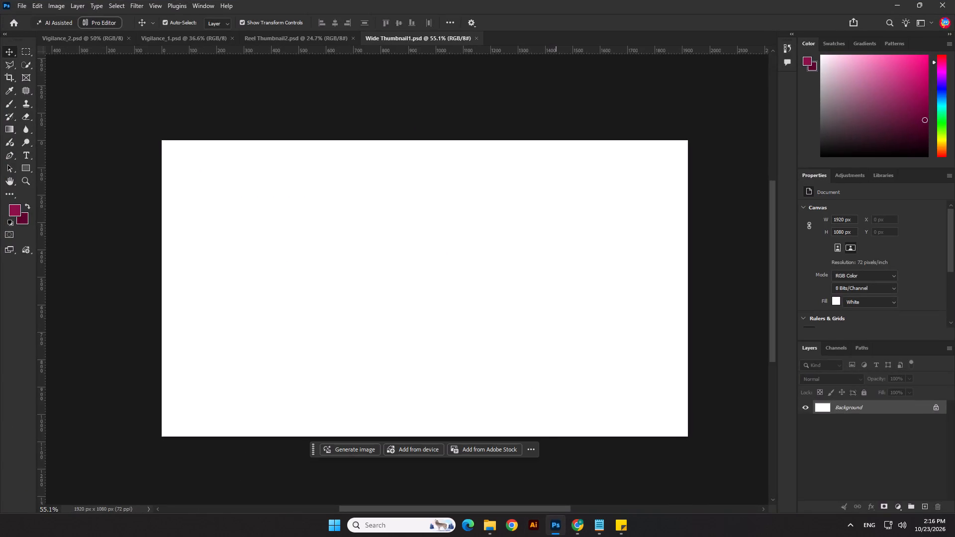
pyautogui.click(556, 529)
pyautogui.click(954, 536)
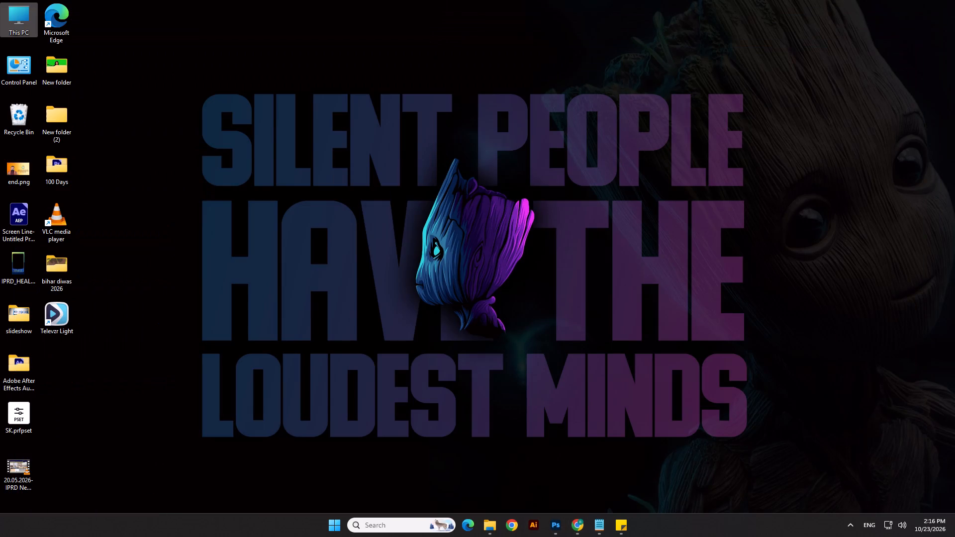
pyautogui.doubleClick(9, 20)
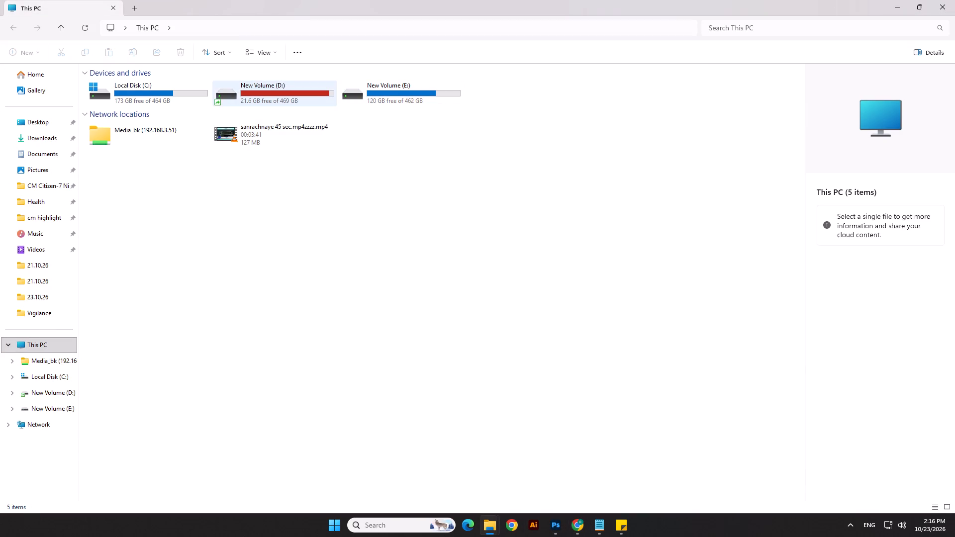
pyautogui.click(954, 536)
pyautogui.doubleClick(20, 16)
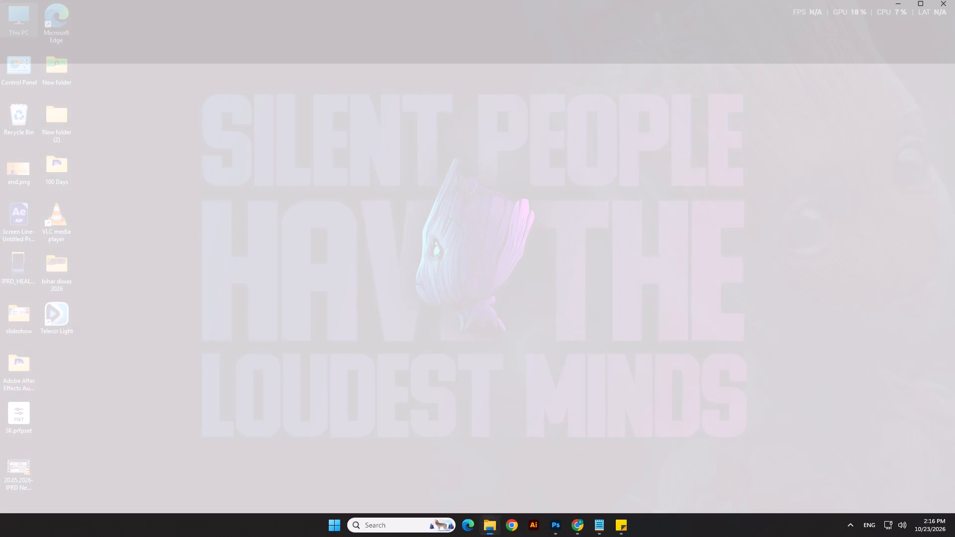
pyautogui.doubleClick(309, 100)
pyautogui.click(12, 33)
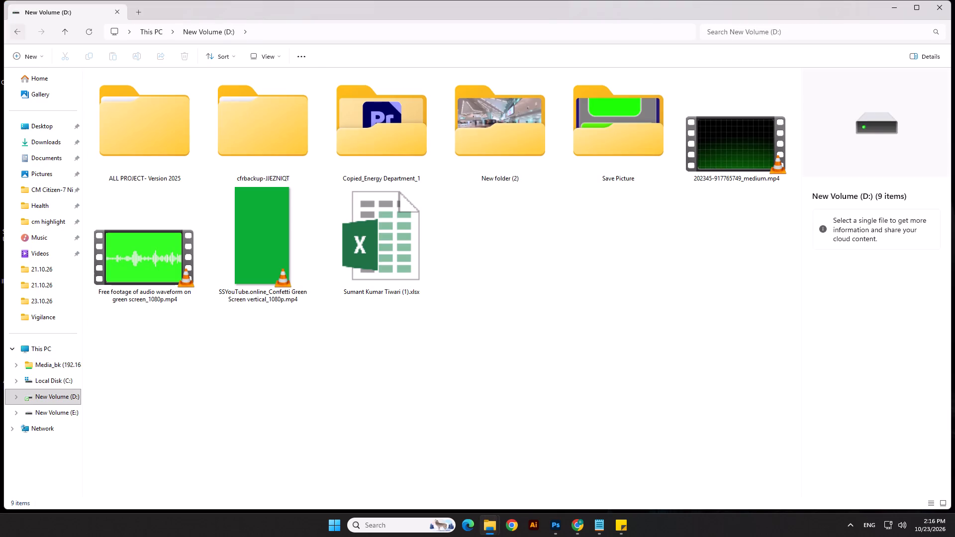
pyautogui.doubleClick(407, 104)
pyautogui.click(366, 314)
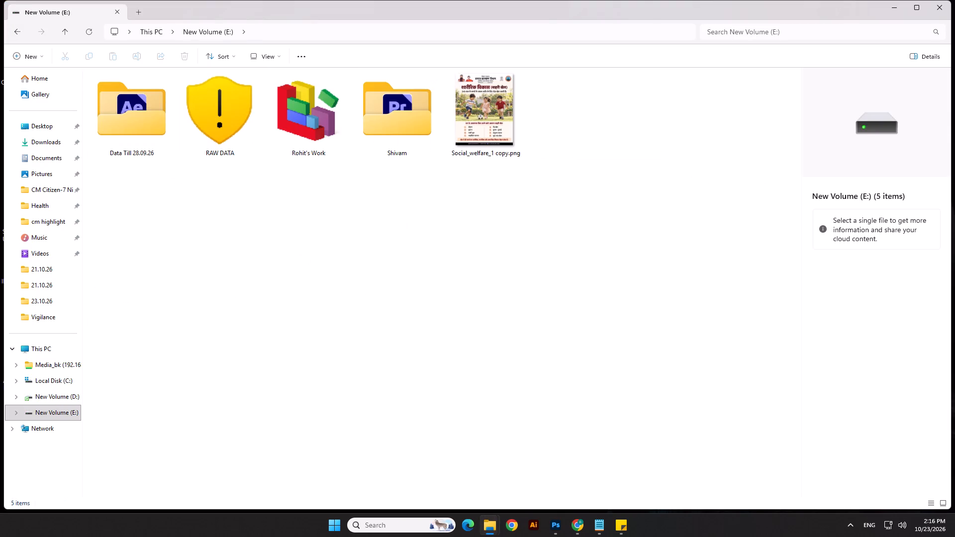
pyautogui.doubleClick(306, 121)
pyautogui.doubleClick(442, 110)
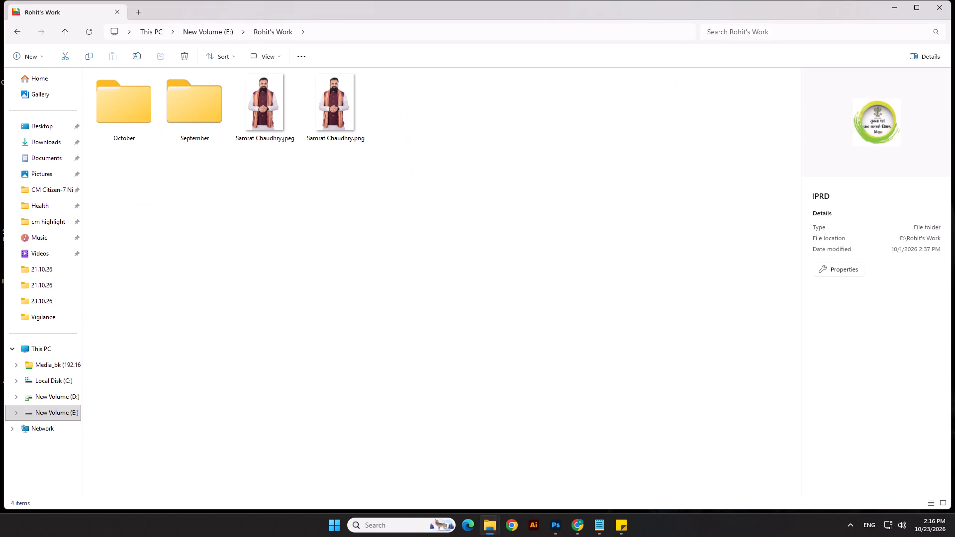
# Place Samrat Chaudhry.jpeg from the IPRD folder into Wide Thumbnail1.psd in Photoshop at its default centred, fitted size.
pyautogui.click(250, 112)
pyautogui.moveTo(262, 100); pyautogui.dragTo(400, 331)
pyautogui.hotkey('alt', 'Tab')
pyautogui.hotkey('alt', 'Tab')
pyautogui.hotkey('alt', 'Tab')
pyautogui.press('Return')
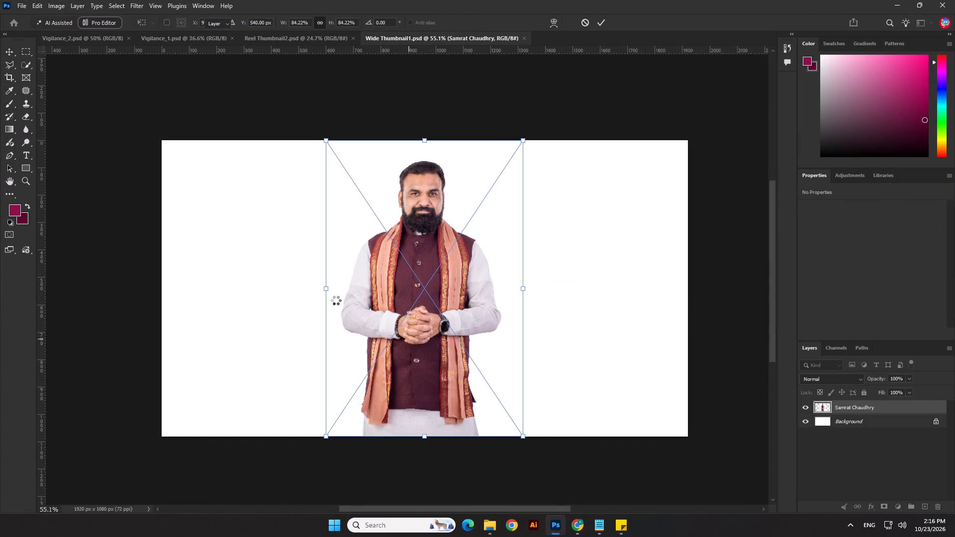
pyautogui.click(390, 448)
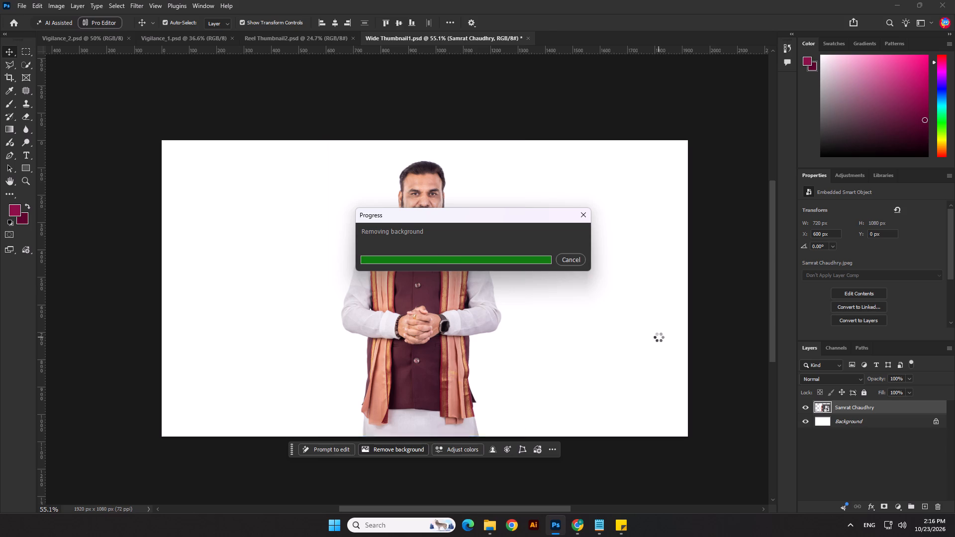
# Move the man's cutout to the canvas's right half and enlarge it to about 956 x 1434 px, flush with the top edge.
pyautogui.moveTo(443, 385); pyautogui.dragTo(560, 409)
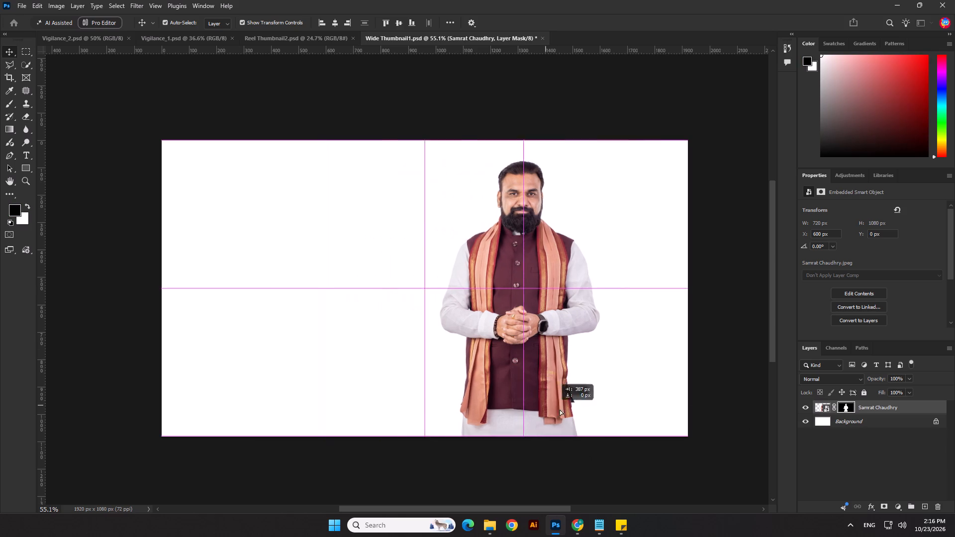
pyautogui.moveTo(560, 409); pyautogui.dragTo(585, 417)
pyautogui.scroll(-3, 554, 438)
pyautogui.moveTo(528, 398); pyautogui.dragTo(524, 455)
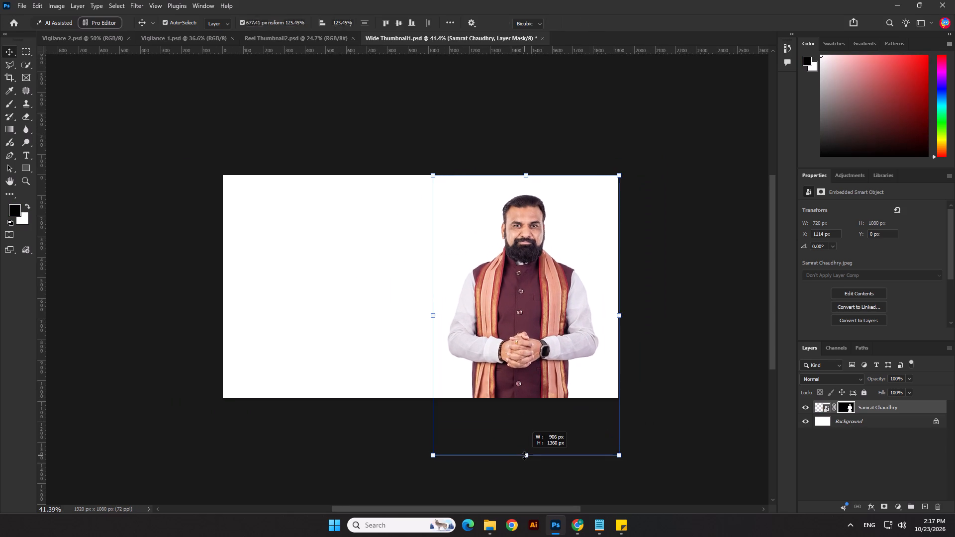
pyautogui.moveTo(524, 455); pyautogui.dragTo(525, 471)
pyautogui.moveTo(515, 364); pyautogui.dragTo(507, 364)
pyautogui.press('Return')
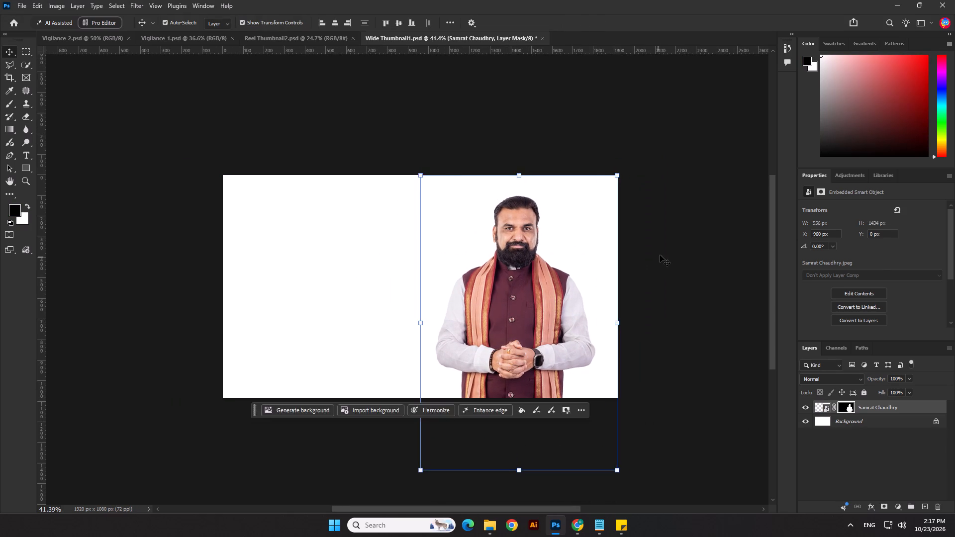
pyautogui.click(660, 255)
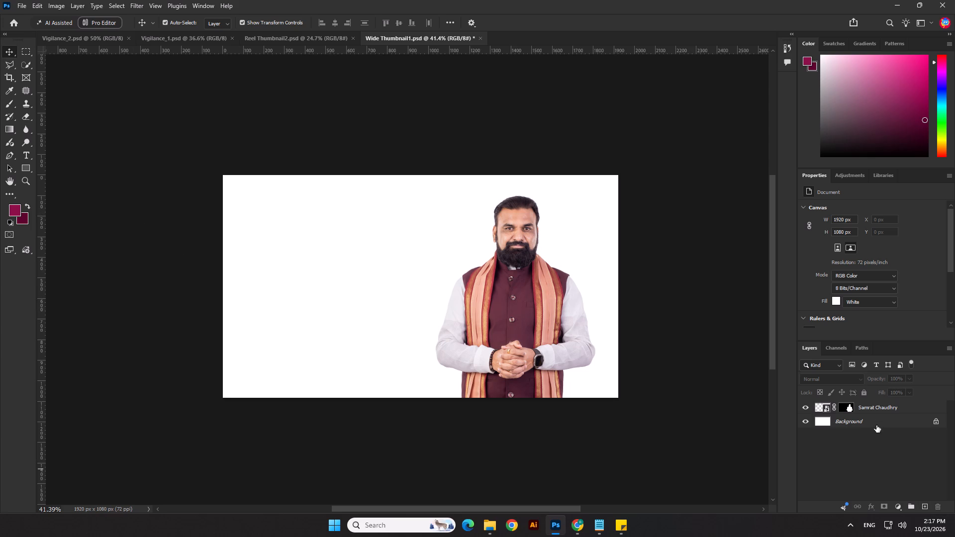
# Switch to Chrome and search Pinterest for "bg".
pyautogui.click(584, 529)
pyautogui.click(184, 0)
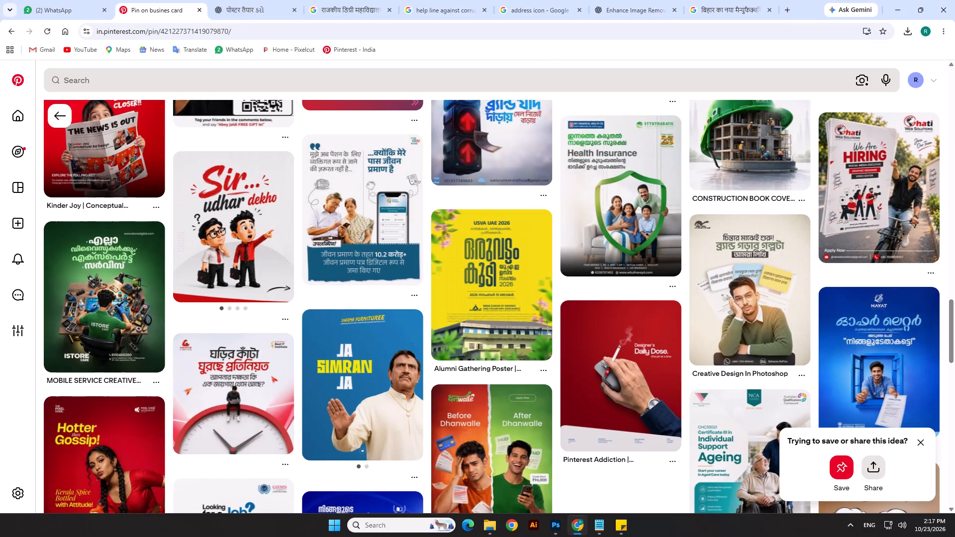
pyautogui.click(263, 79)
pyautogui.write('bg')
pyautogui.press('Return')
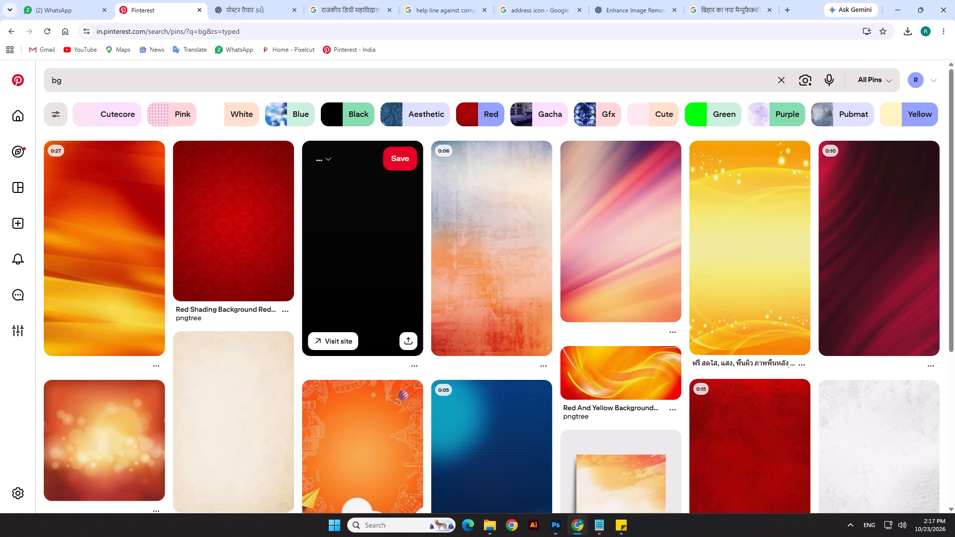
# Browse the background pins, open the light blue Pngtree one with curved waves and a perspective grid, and copy its image.
pyautogui.scroll(-3, 334, 272)
pyautogui.scroll(3, 332, 272)
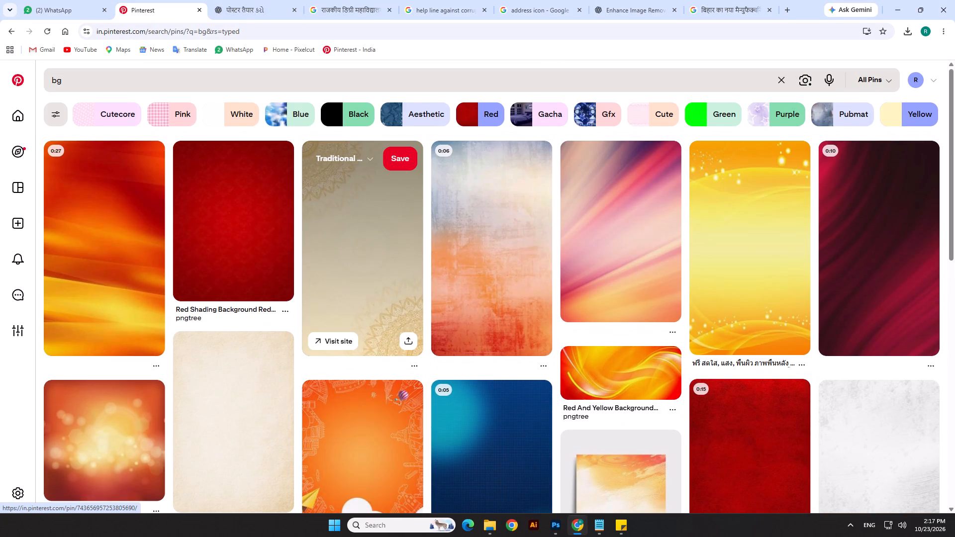
pyautogui.scroll(-5, 338, 259)
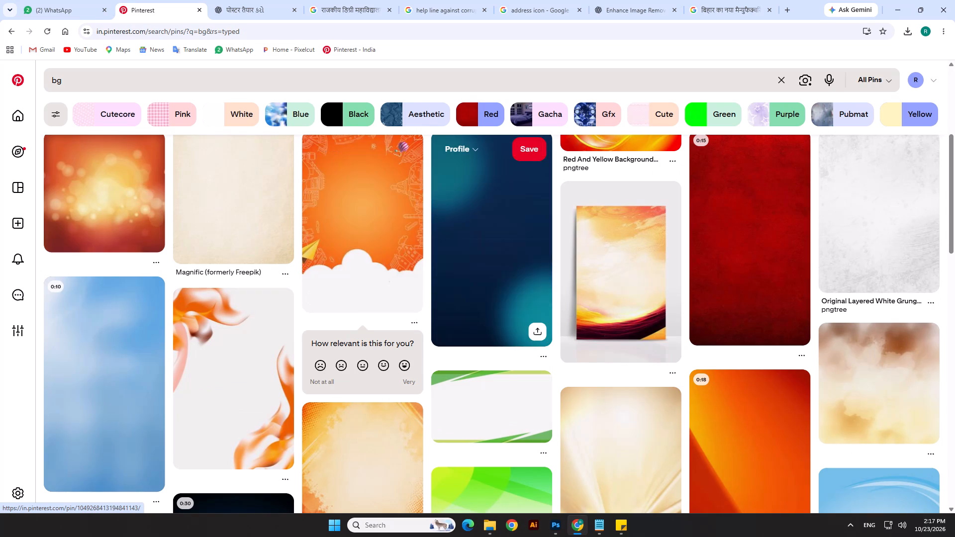
pyautogui.scroll(-6, 505, 279)
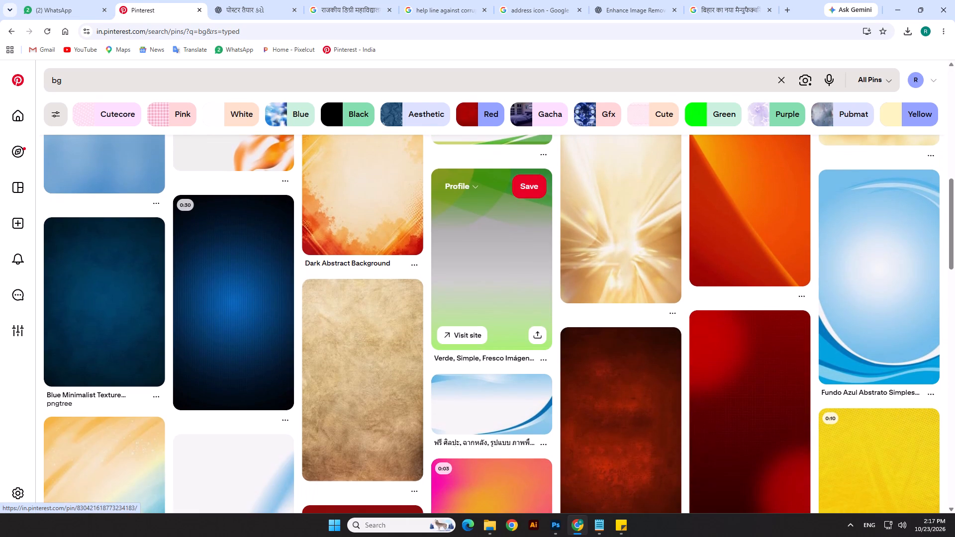
pyautogui.scroll(-5, 655, 219)
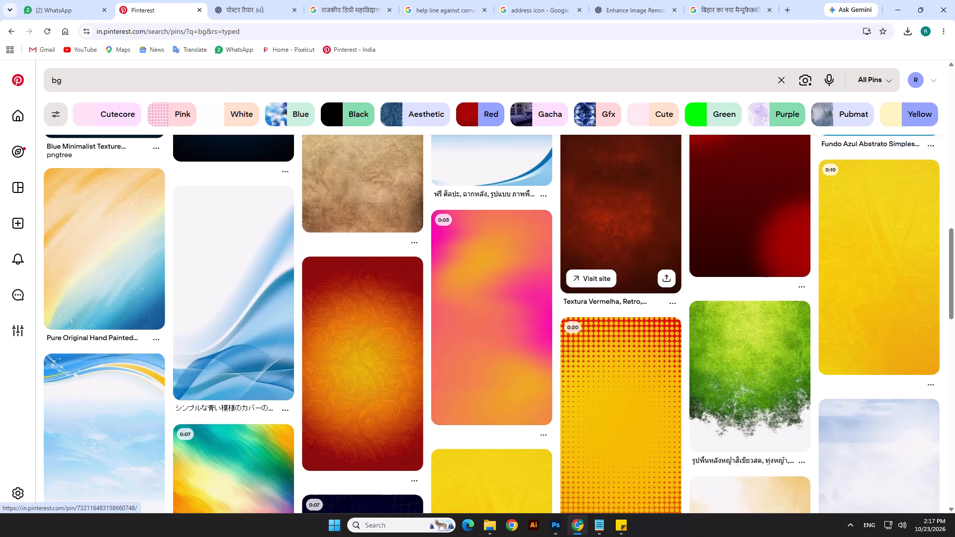
pyautogui.scroll(-5, 655, 219)
pyautogui.scroll(-5, 244, 282)
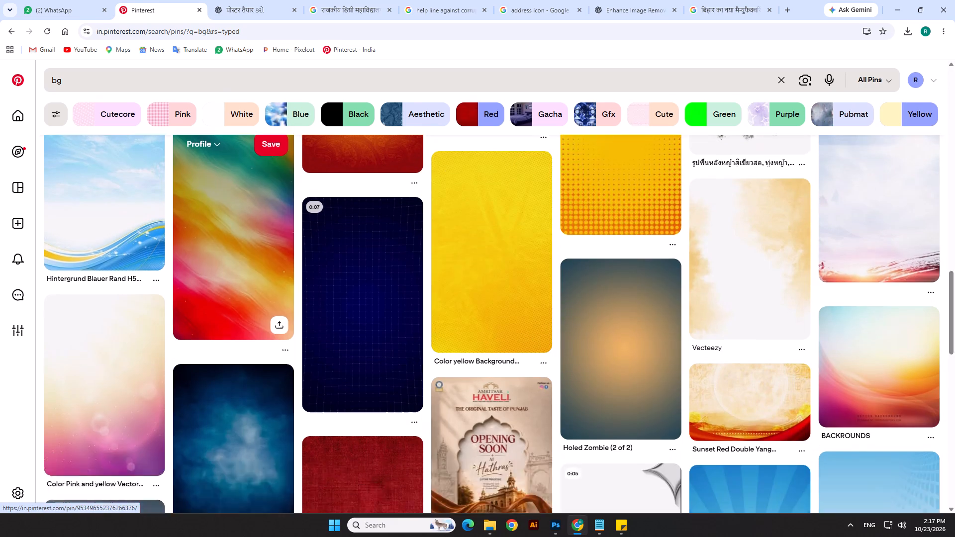
pyautogui.scroll(-4, 243, 283)
pyautogui.scroll(2, 243, 283)
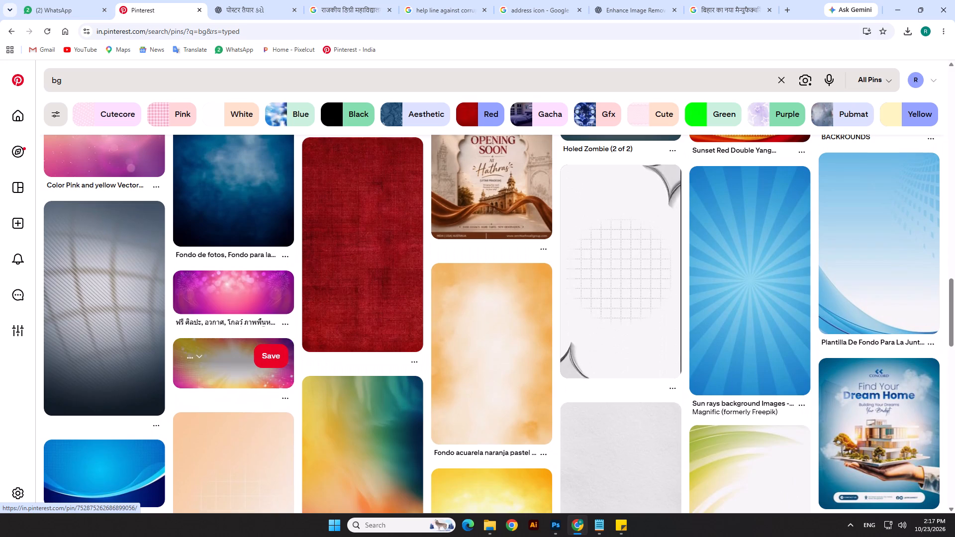
pyautogui.click(853, 234)
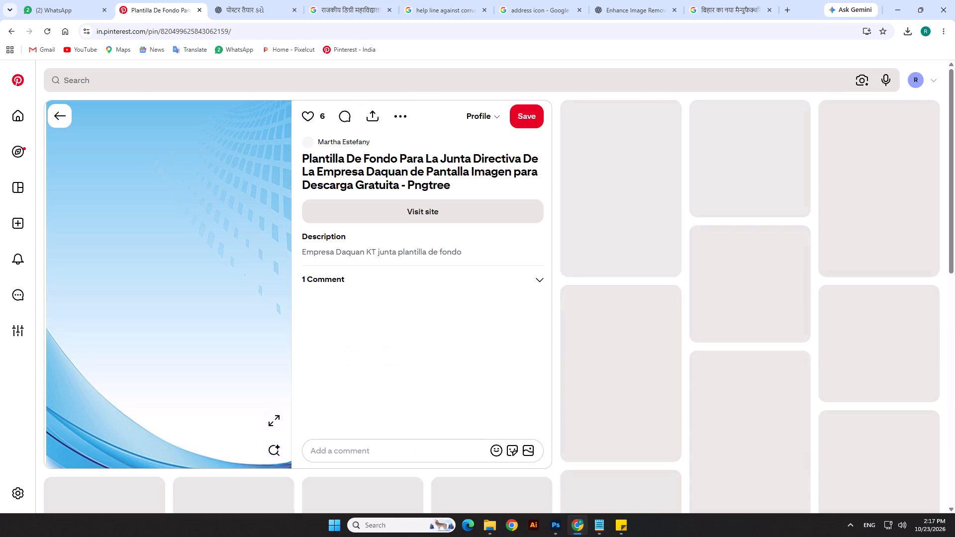
pyautogui.scroll(-5, 225, 249)
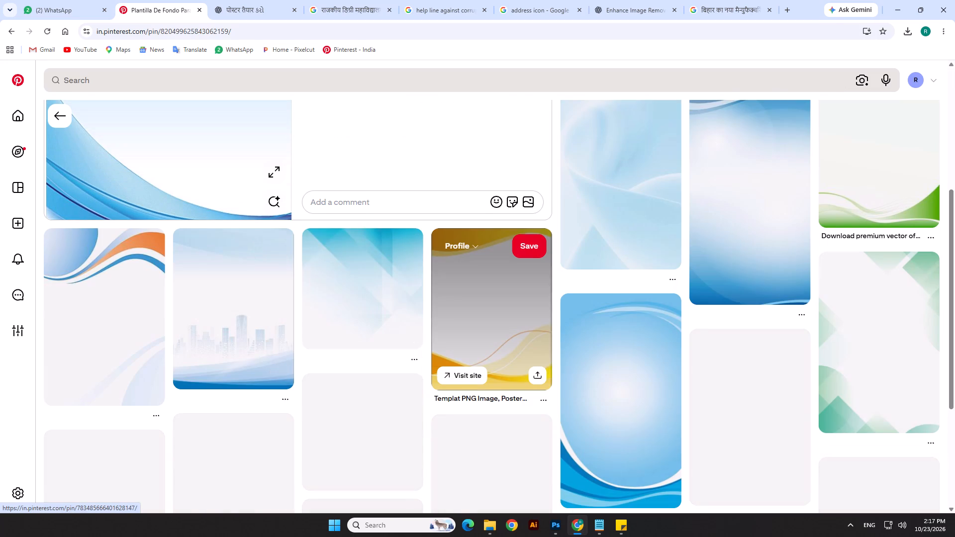
pyautogui.scroll(5, 494, 263)
pyautogui.rightClick(175, 211)
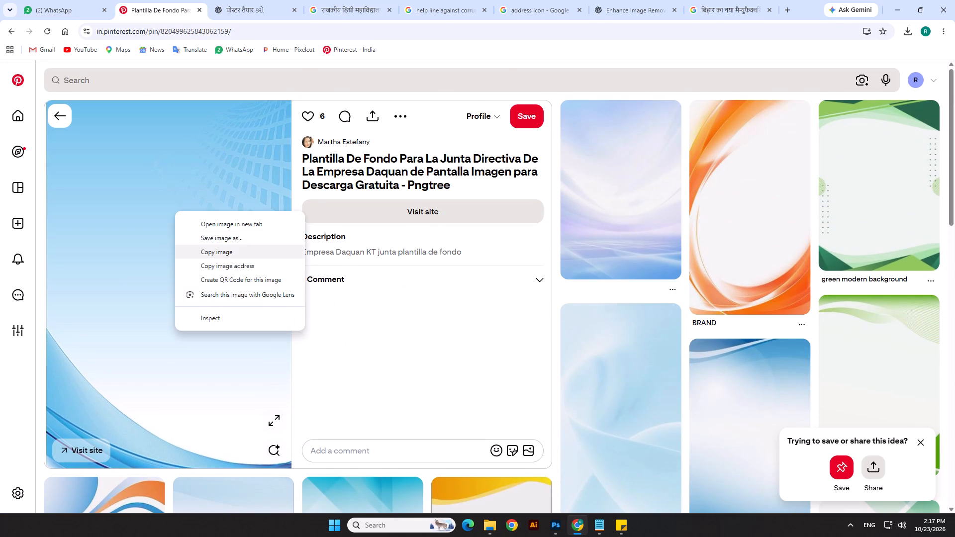
pyautogui.click(214, 253)
# Switch to Photoshop and paste the blue background behind the man, scaled to about 975 x 1462 px to cover the canvas's right half.
pyautogui.hotkey('alt', 'Tab')
pyautogui.click(836, 423)
pyautogui.hotkey('ctrl', 'v')
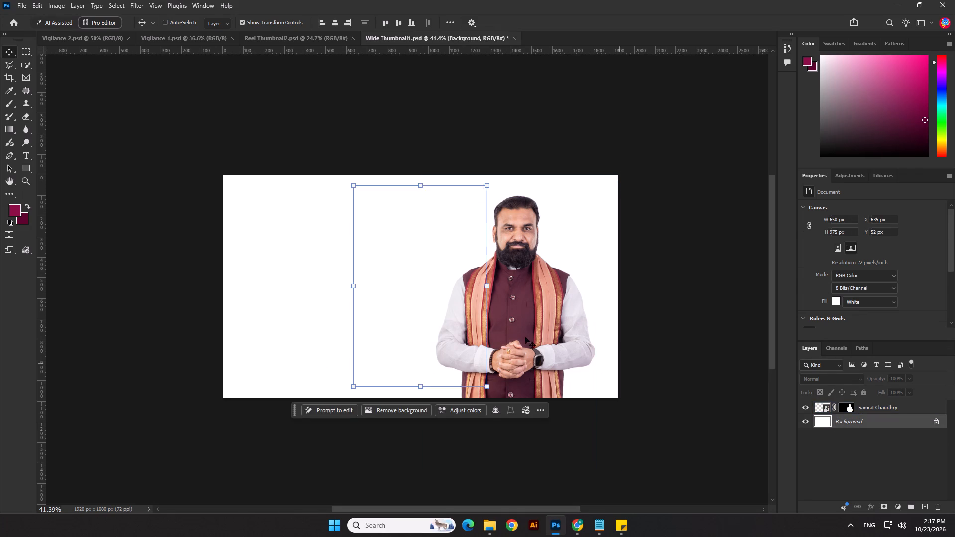
pyautogui.scroll(-3, 431, 297)
pyautogui.moveTo(421, 363); pyautogui.dragTo(416, 424)
pyautogui.moveTo(408, 357); pyautogui.dragTo(507, 343)
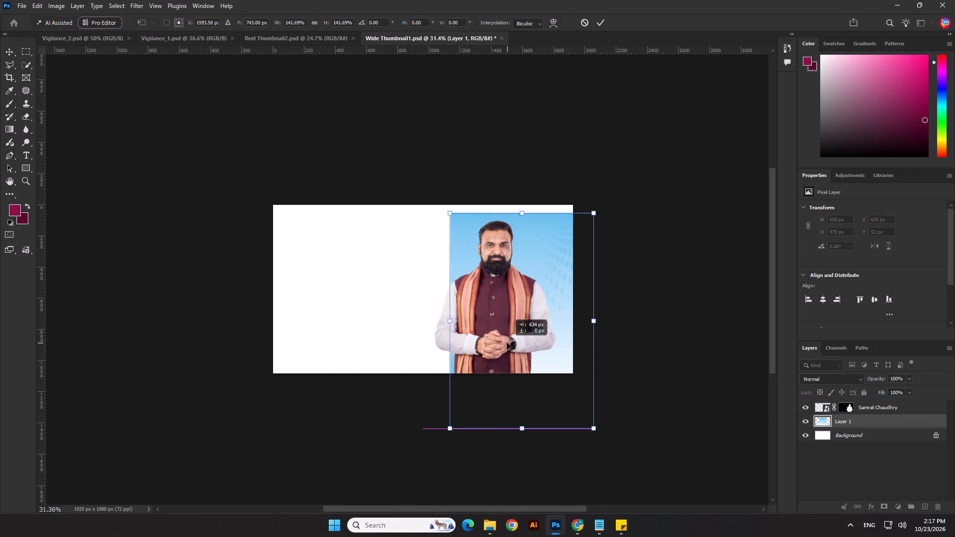
pyautogui.moveTo(507, 343); pyautogui.dragTo(484, 326)
pyautogui.moveTo(496, 212); pyautogui.dragTo(496, 200)
pyautogui.press('Return')
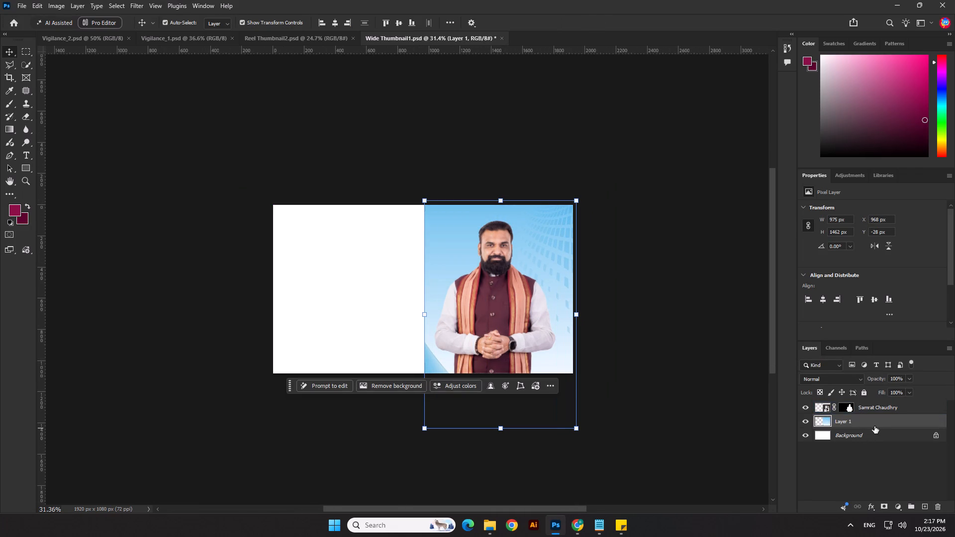
# Add a Solid Color fill layer beneath the pasted background, using a light blue sampled from that picture near its left edge.
pyautogui.click(874, 426)
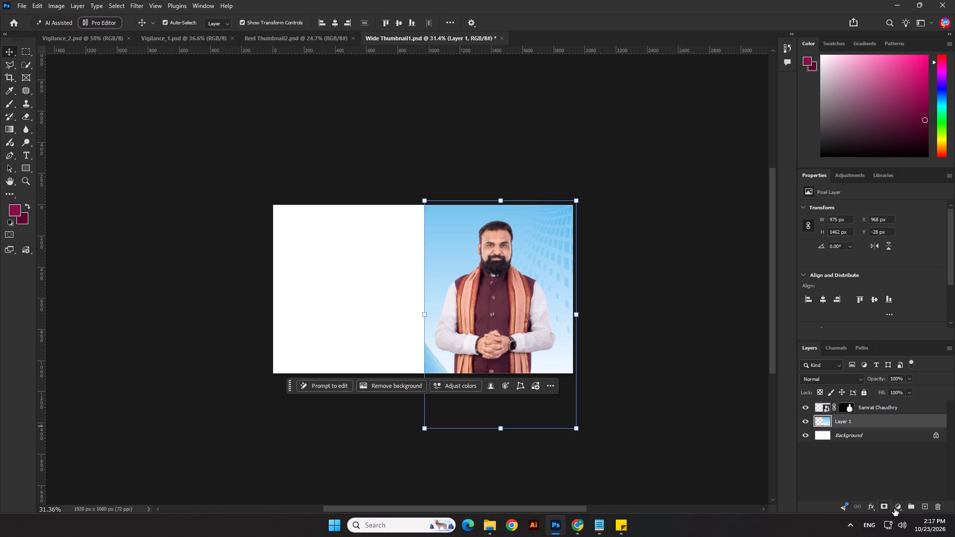
pyautogui.click(894, 506)
pyautogui.click(898, 483)
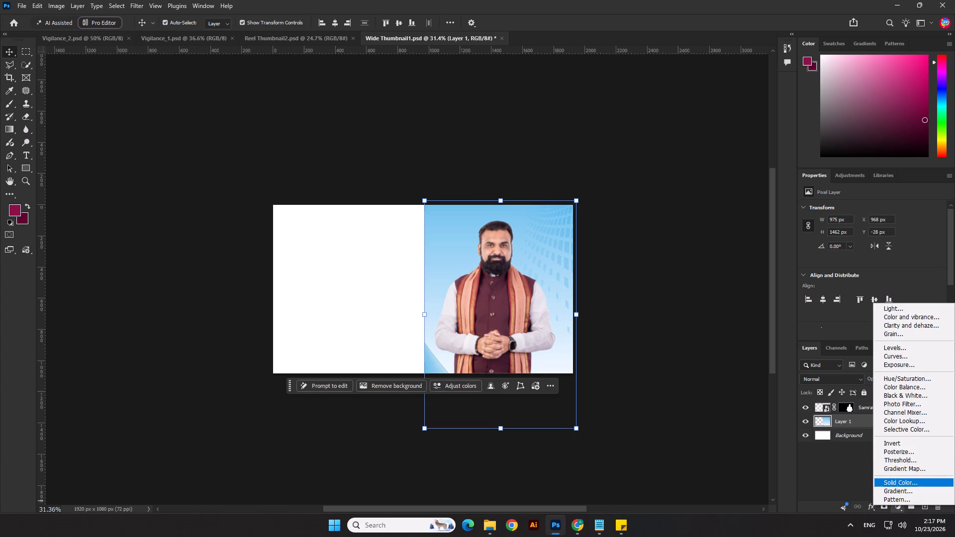
pyautogui.click(813, 257)
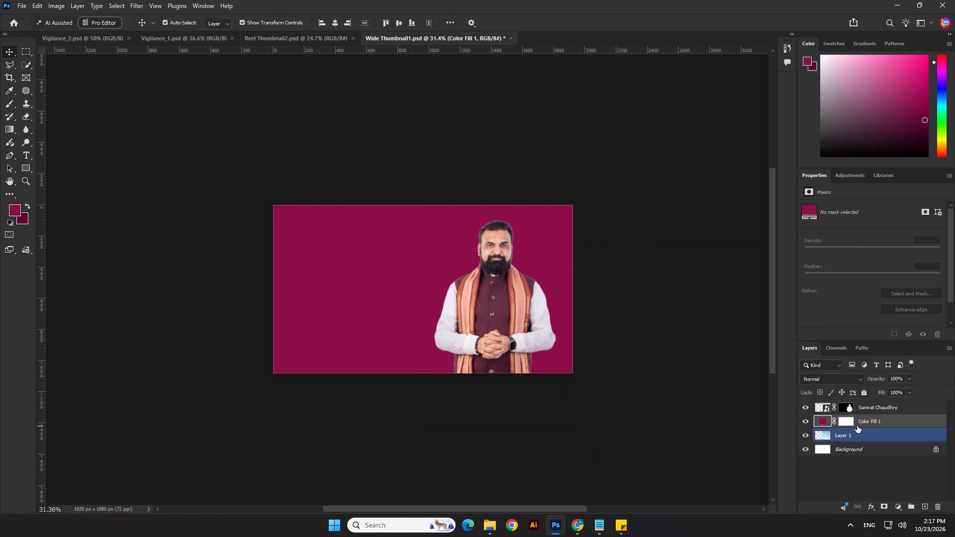
pyautogui.moveTo(862, 424); pyautogui.dragTo(858, 440)
pyautogui.doubleClick(825, 438)
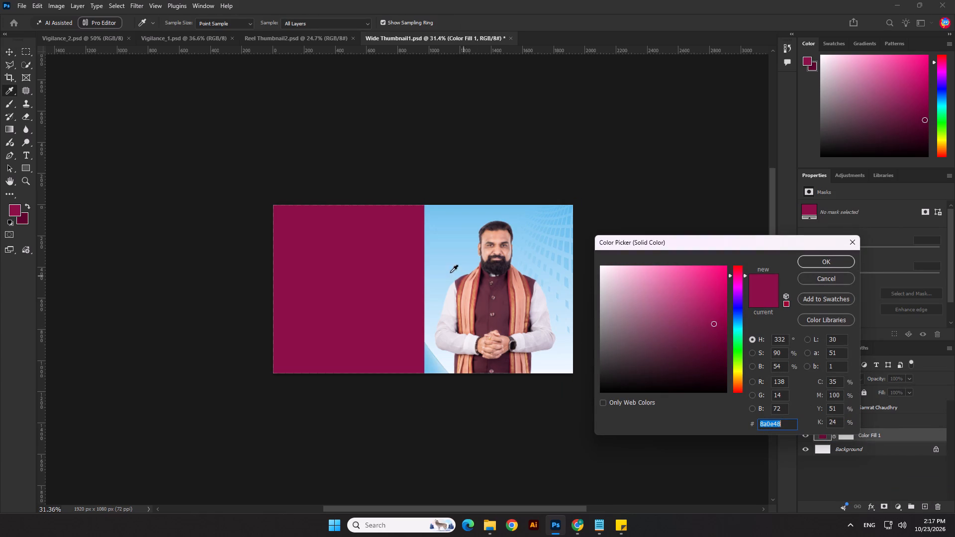
pyautogui.click(431, 265)
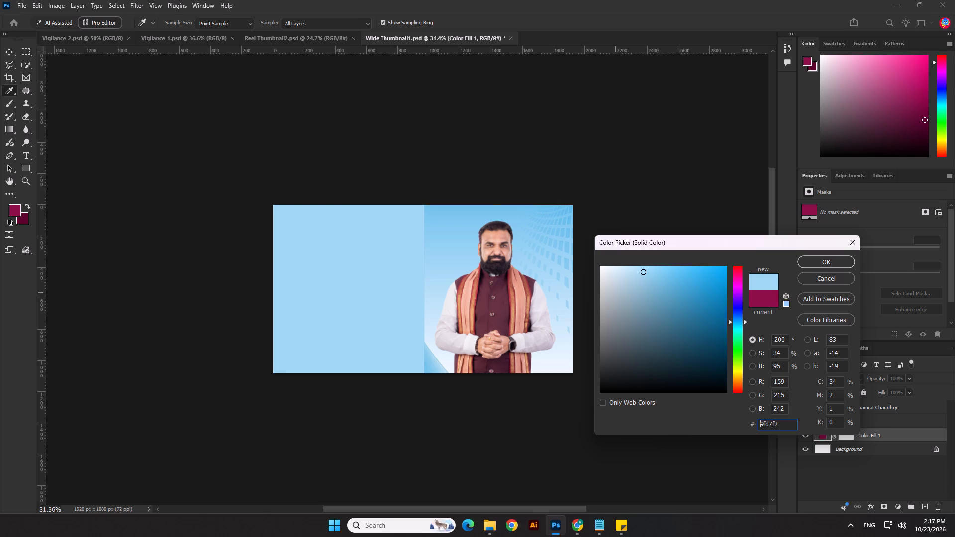
pyautogui.click(484, 211)
pyautogui.click(469, 209)
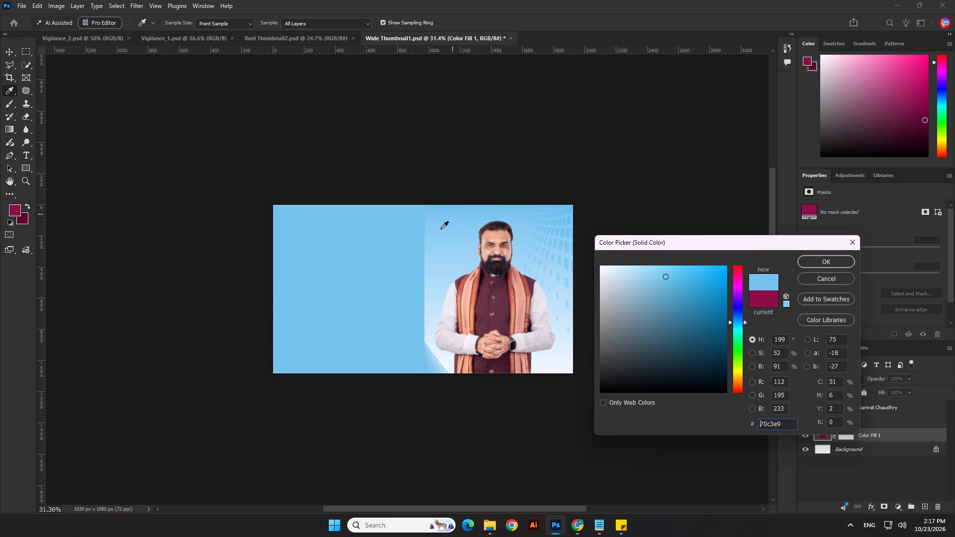
pyautogui.click(439, 231)
pyautogui.click(819, 252)
pyautogui.click(820, 256)
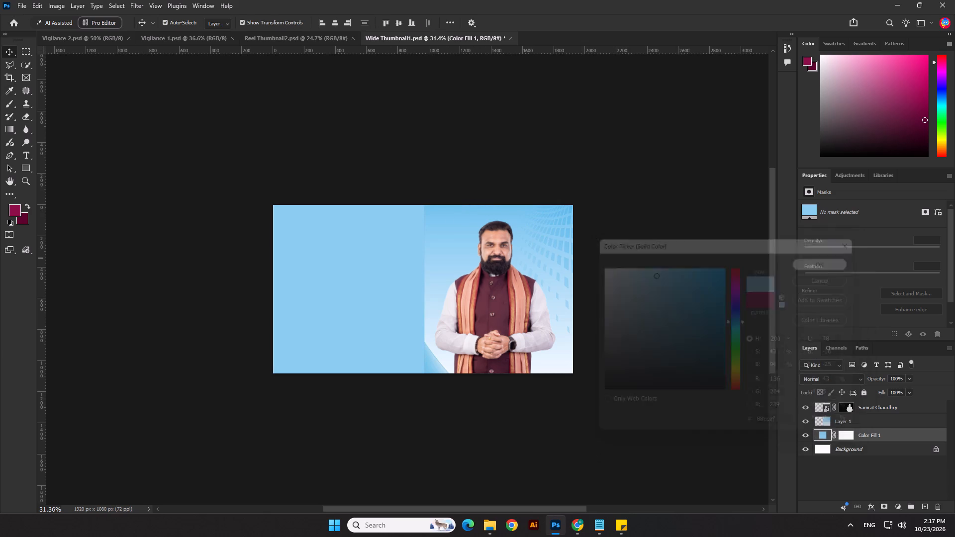
pyautogui.click(9, 45)
pyautogui.click(75, 149)
# Mask Layer 1 with a horizontal black-to-white linear gradient so its left edge fades into the blue fill.
pyautogui.click(535, 227)
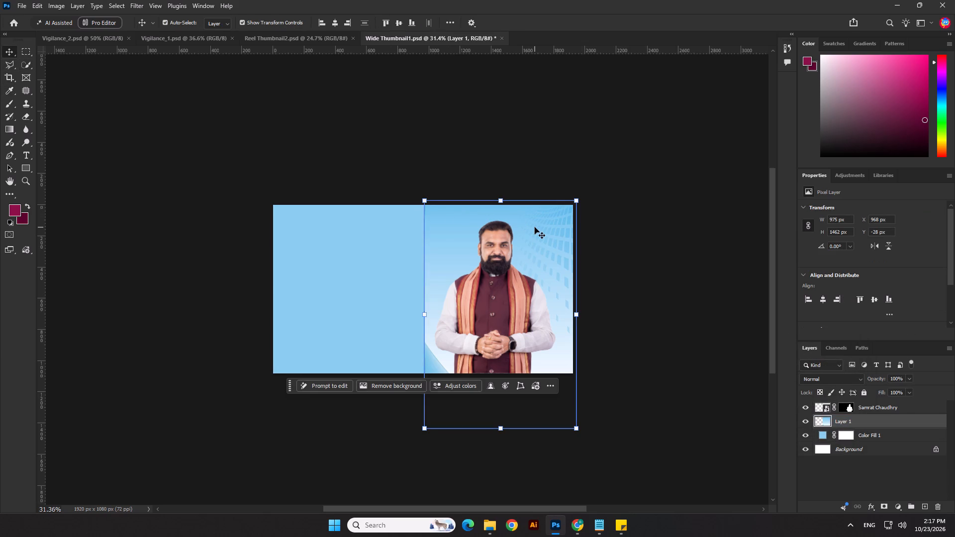
pyautogui.click(881, 509)
pyautogui.click(8, 126)
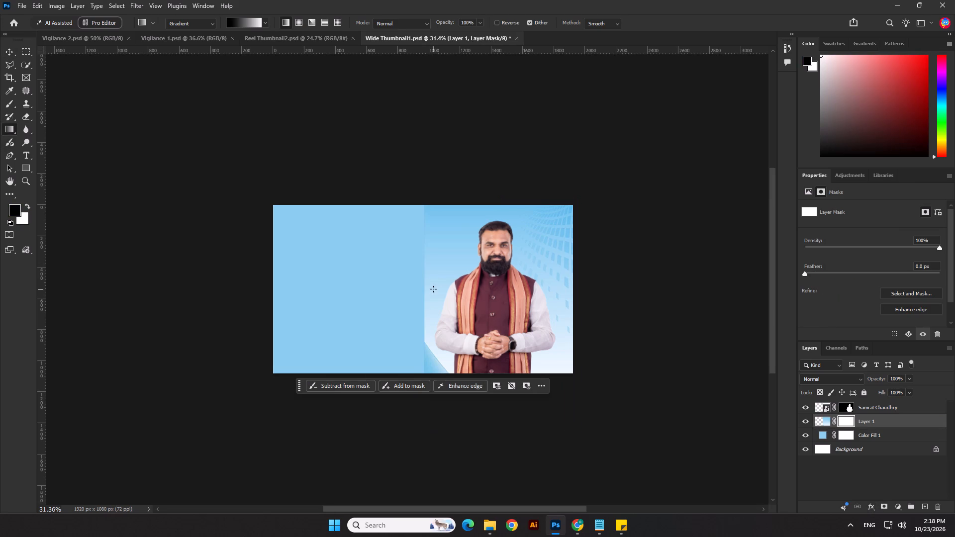
pyautogui.moveTo(415, 284); pyautogui.dragTo(502, 278)
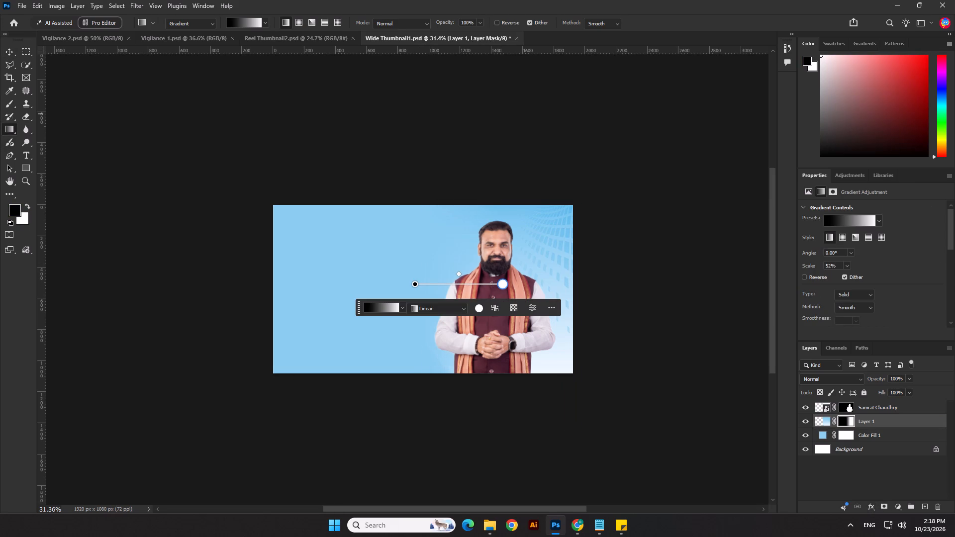
pyautogui.click(13, 48)
pyautogui.click(141, 146)
# Create a new empty layer directly above Layer 1.
pyautogui.click(923, 424)
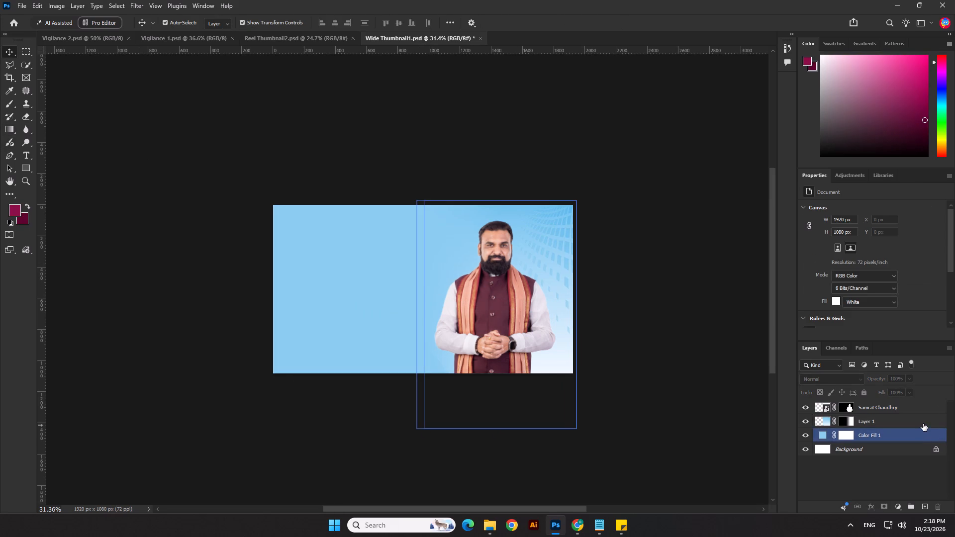
pyautogui.click(927, 510)
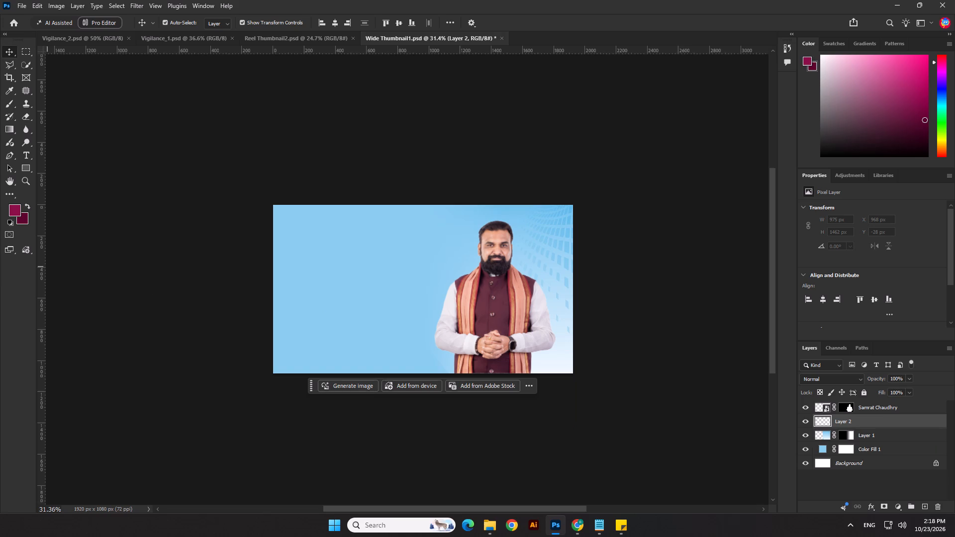
# Paint a soft white glow across the lower part of the background on Layer 2, using white and a 2200 px brush.
pyautogui.click(12, 224)
pyautogui.press('x')
pyautogui.click(9, 105)
pyautogui.scroll(4, 564, 337)
pyautogui.press('[')
pyautogui.press('[')
pyautogui.press('[')
pyautogui.press('[')
pyautogui.press('[')
pyautogui.press('[')
pyautogui.press('[')
pyautogui.press('[')
pyautogui.press('[')
pyautogui.press('[')
pyautogui.press('[')
pyautogui.press('[')
pyautogui.press('[')
pyautogui.press('[')
pyautogui.press('[')
pyautogui.press('[')
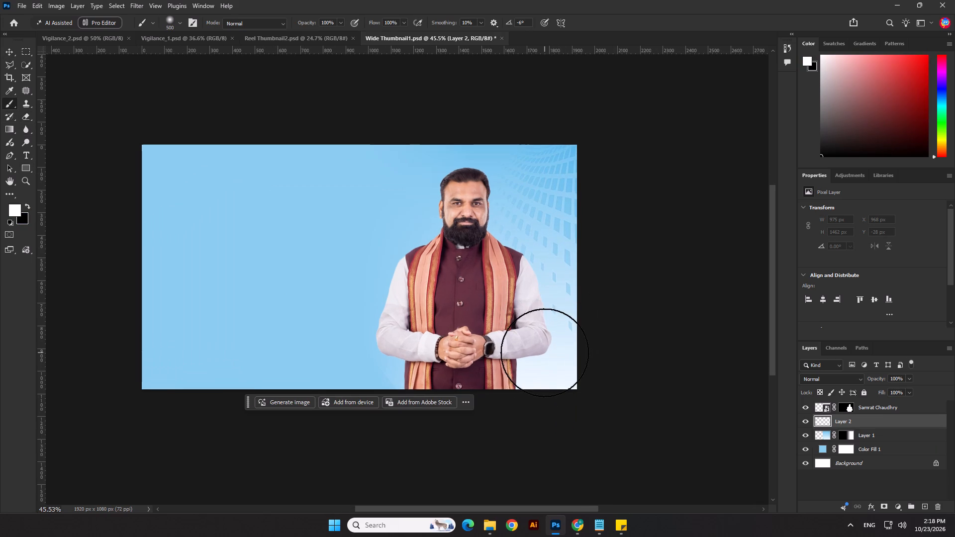
pyautogui.press(']')
pyautogui.press(']')
pyautogui.press(']')
pyautogui.press(']')
pyautogui.press(']')
pyautogui.press(']')
pyautogui.press(']')
pyautogui.press(']')
pyautogui.press(']')
pyautogui.press(']')
pyautogui.press(']')
pyautogui.press(']')
pyautogui.press(']')
pyautogui.press(']')
pyautogui.press(']')
pyautogui.press(']')
pyautogui.press(']')
pyautogui.press(']')
pyautogui.press(']')
pyautogui.press(']')
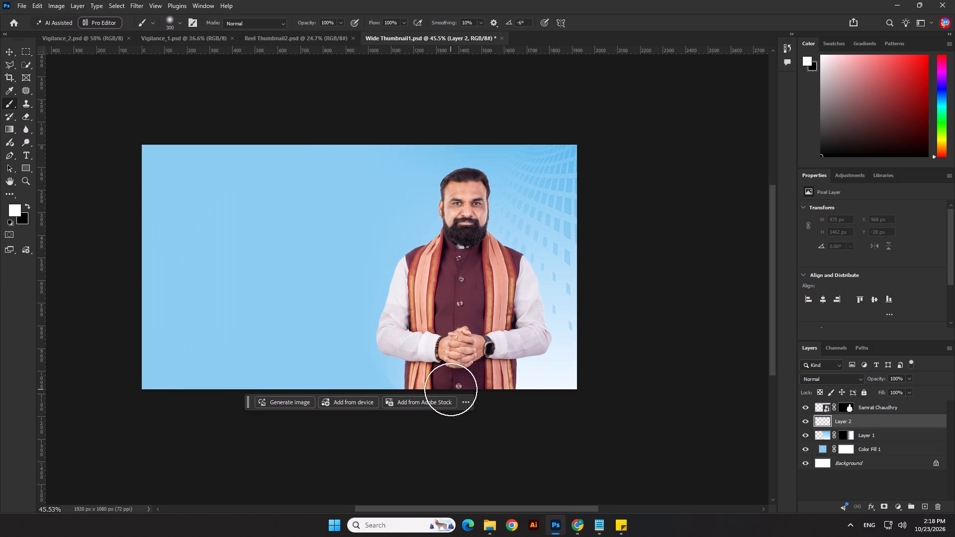
pyautogui.press(']')
pyautogui.press(']')
pyautogui.click(396, 363)
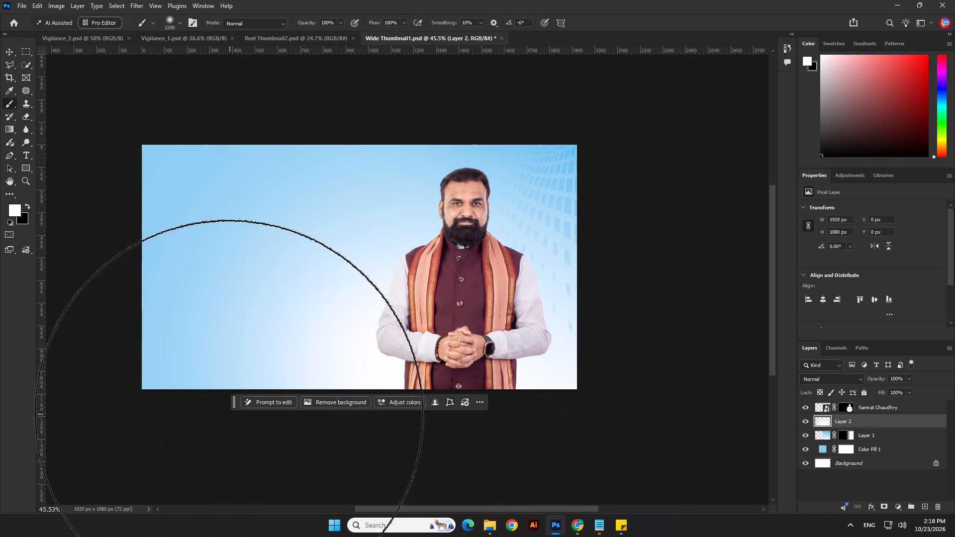
pyautogui.click(226, 436)
pyautogui.scroll(-3, 676, 418)
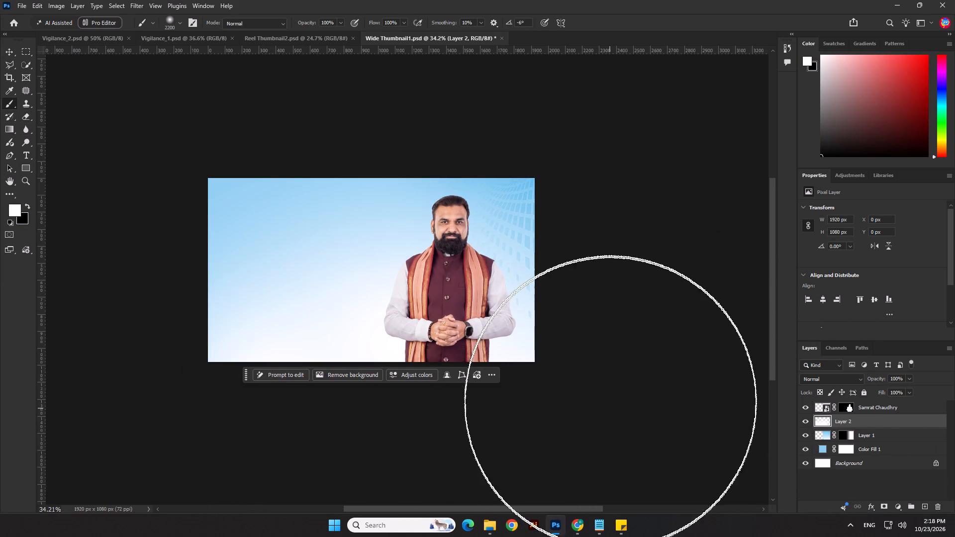
# Save the wide thumbnail document in its layered PSD format.
pyautogui.click(602, 379)
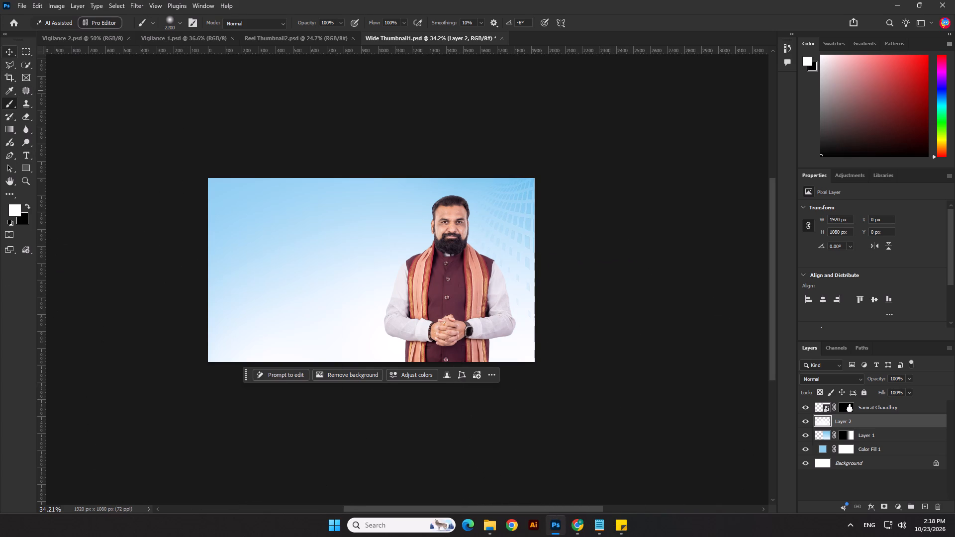
pyautogui.click(6, 52)
pyautogui.click(133, 93)
pyautogui.hotkey('ctrl', 's')
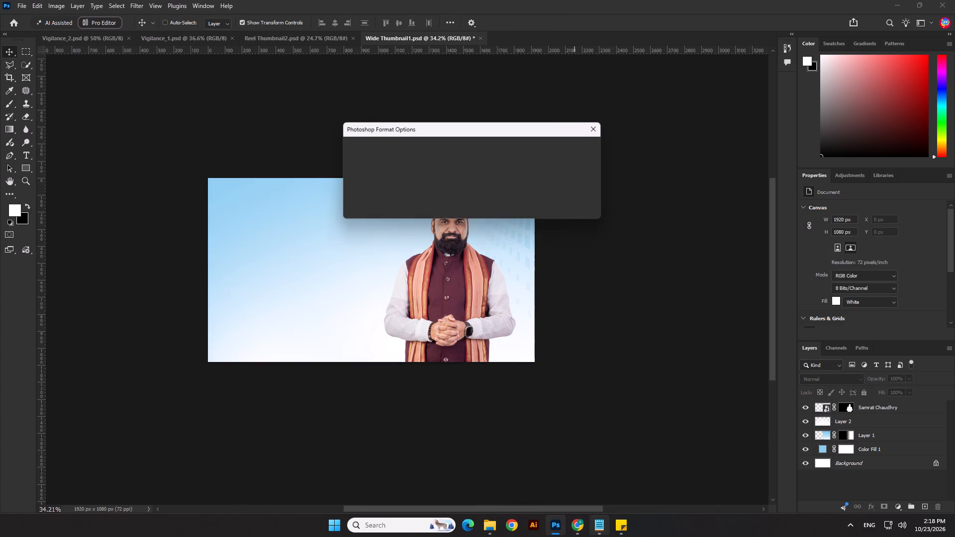
pyautogui.click(592, 142)
# Copy "गया जी बनेगा" from the Thumbnail Line in Notepad and add it as a text layer beside the politician in Photoshop.
pyautogui.click(600, 534)
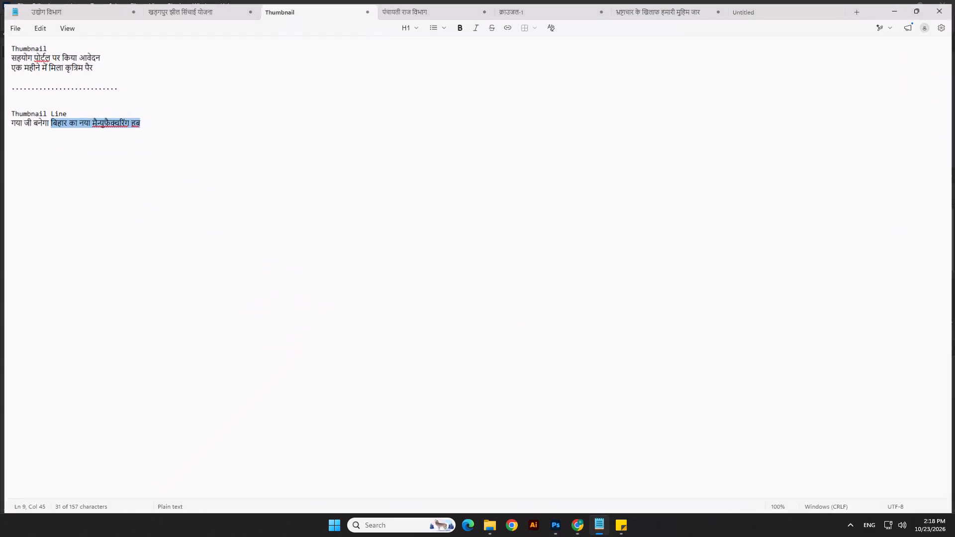
pyautogui.moveTo(7, 118); pyautogui.dragTo(45, 122)
pyautogui.hotkey('ctrl', 'c')
pyautogui.hotkey('ctrl', 'c')
pyautogui.hotkey('alt', 'Tab')
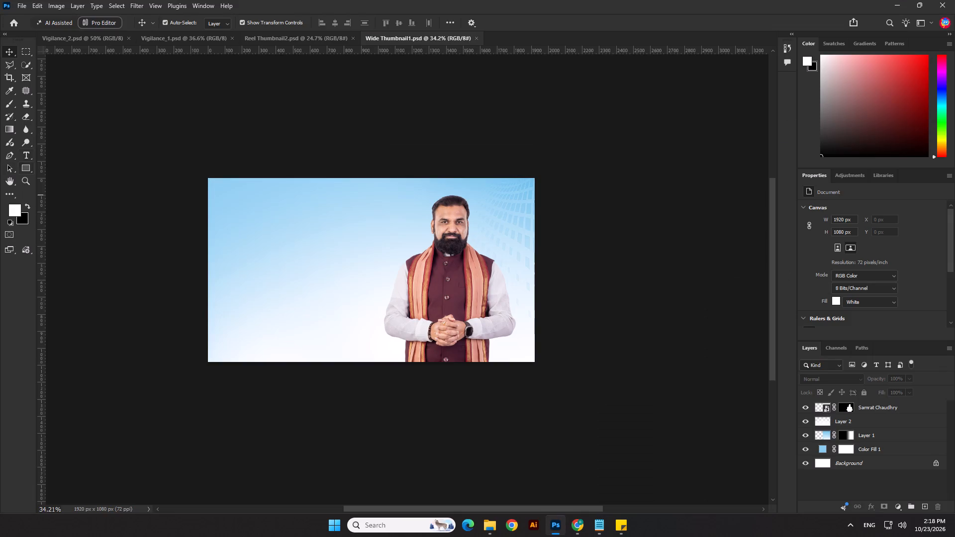
pyautogui.click(25, 159)
pyautogui.scroll(3, 194, 253)
pyautogui.click(242, 230)
pyautogui.hotkey('ctrl', 'v')
# Set the "गया जी बनेगा" text in the Khand font and move it fully onto the blue area beside the politician.
pyautogui.hotkey('ctrl', 'a')
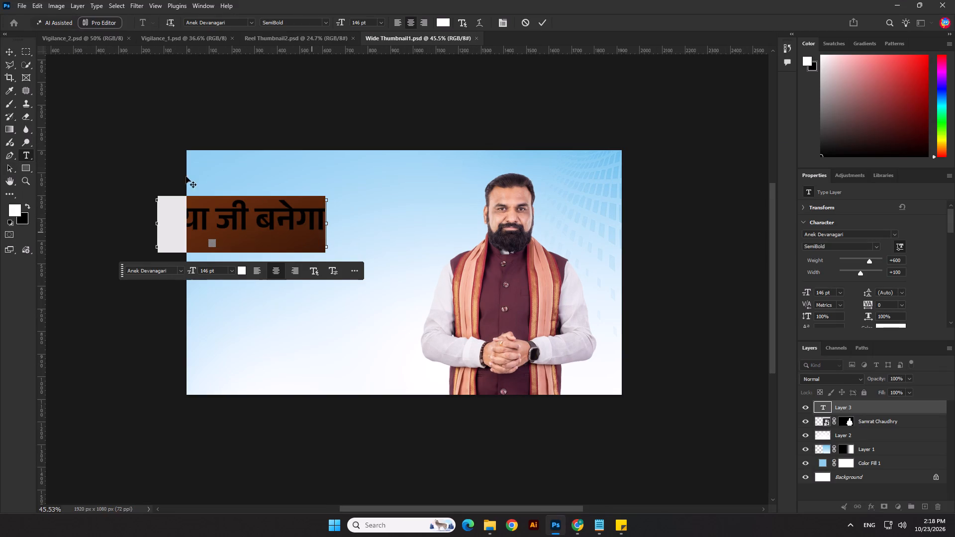
pyautogui.click(871, 231)
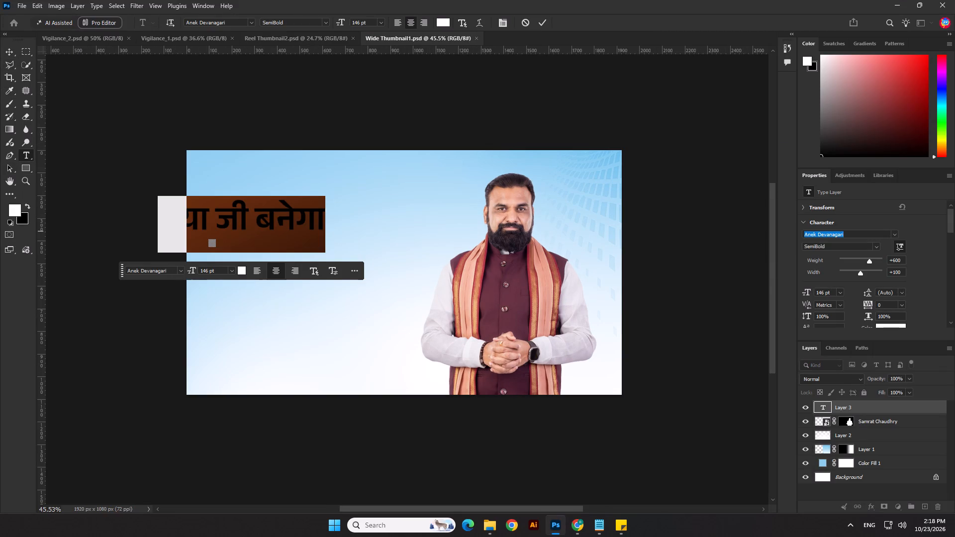
pyautogui.write('khand')
pyautogui.click(862, 350)
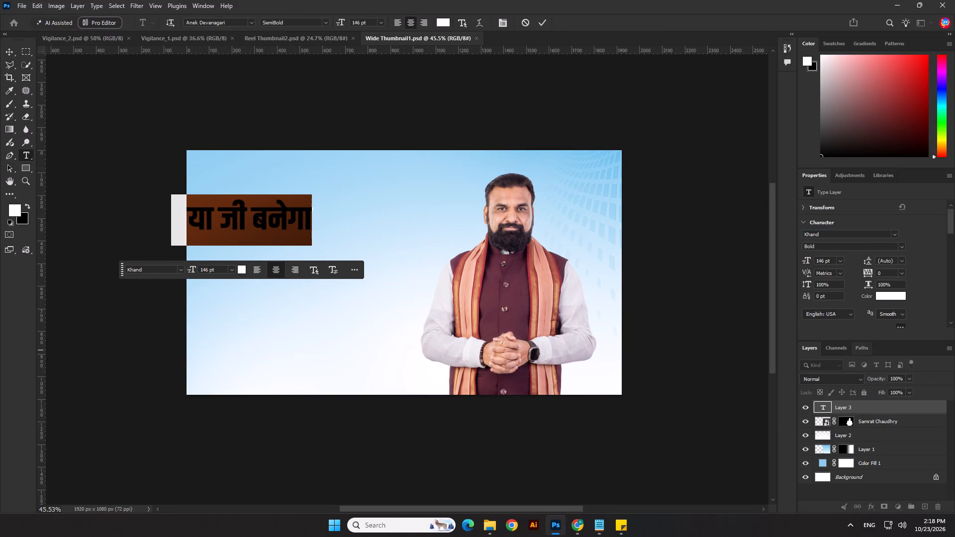
pyautogui.click(10, 54)
pyautogui.moveTo(288, 223); pyautogui.dragTo(347, 238)
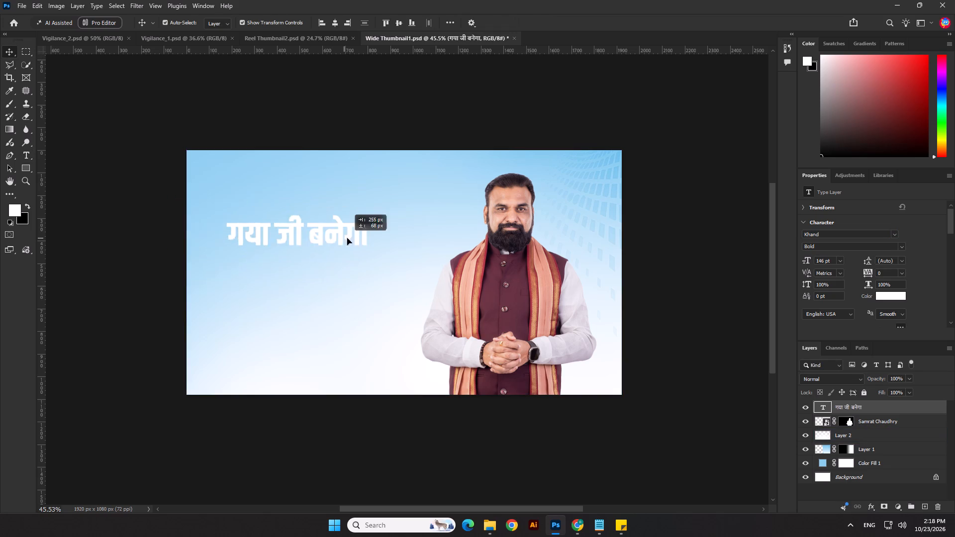
pyautogui.moveTo(347, 238); pyautogui.dragTo(347, 237)
# Duplicate the headline text below itself and replace the copy's wording with "बिहार का नया" from the Notepad thumbnail line.
pyautogui.keyDown('alt'); pyautogui.keyDown('shift'); pyautogui.moveTo(352, 230); pyautogui.dragTo(347, 275); pyautogui.keyUp('shift'); pyautogui.keyUp('alt')
pyautogui.hotkey('alt', 'Tab')
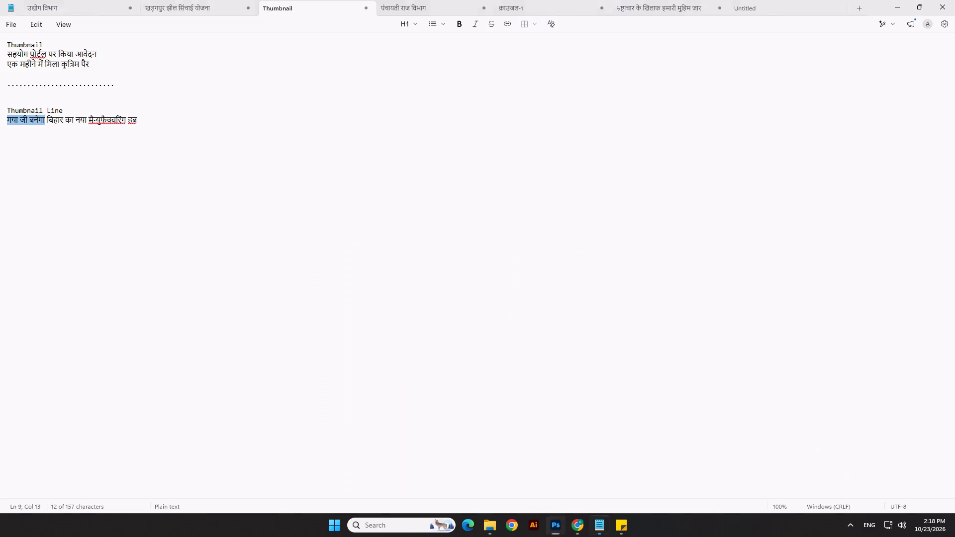
pyautogui.moveTo(46, 119); pyautogui.dragTo(132, 126)
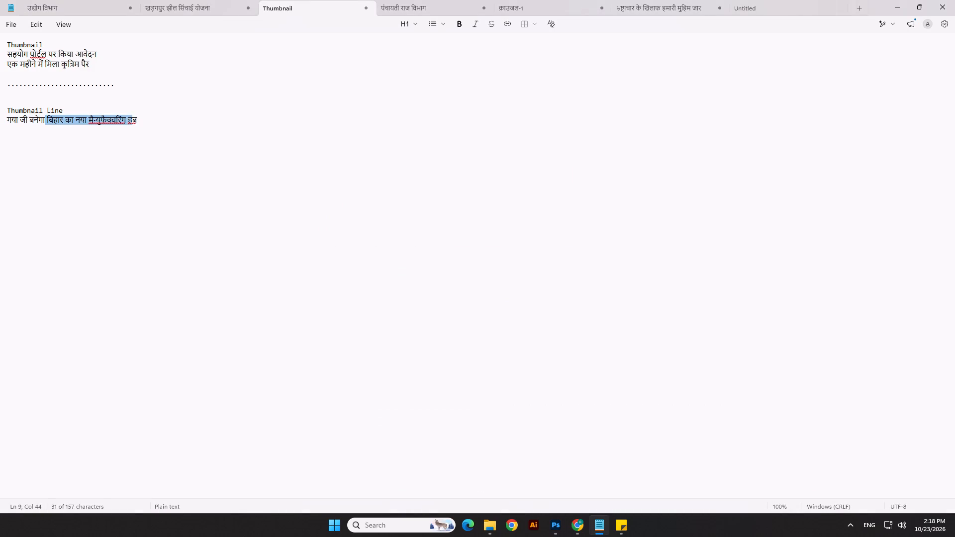
pyautogui.moveTo(132, 126); pyautogui.dragTo(137, 127)
pyautogui.hotkey('ctrl', 'c')
pyautogui.hotkey('ctrl', 'c')
pyautogui.hotkey('ctrl', 'c')
pyautogui.hotkey('alt', 'Tab')
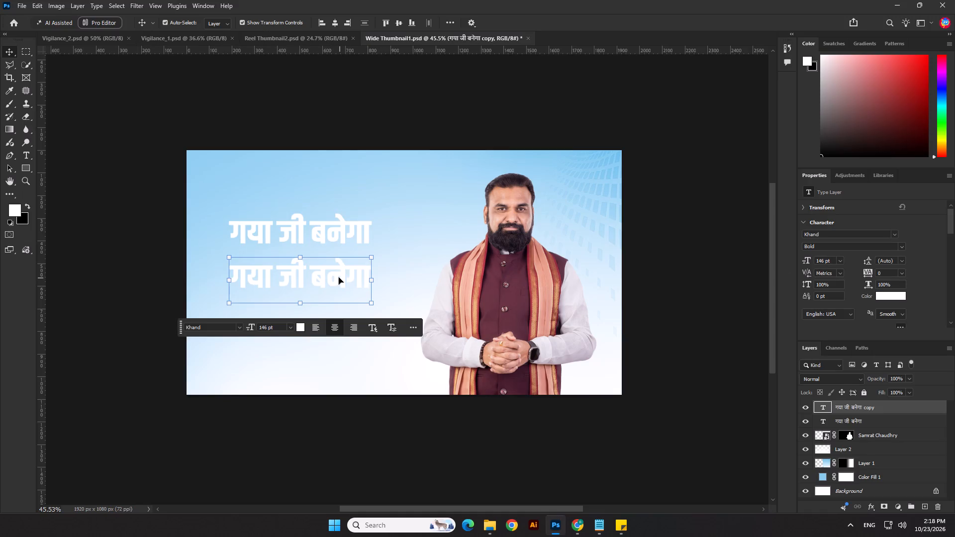
pyautogui.doubleClick(339, 277)
pyautogui.hotkey('ctrl', 'v')
pyautogui.moveTo(287, 276); pyautogui.dragTo(635, 288)
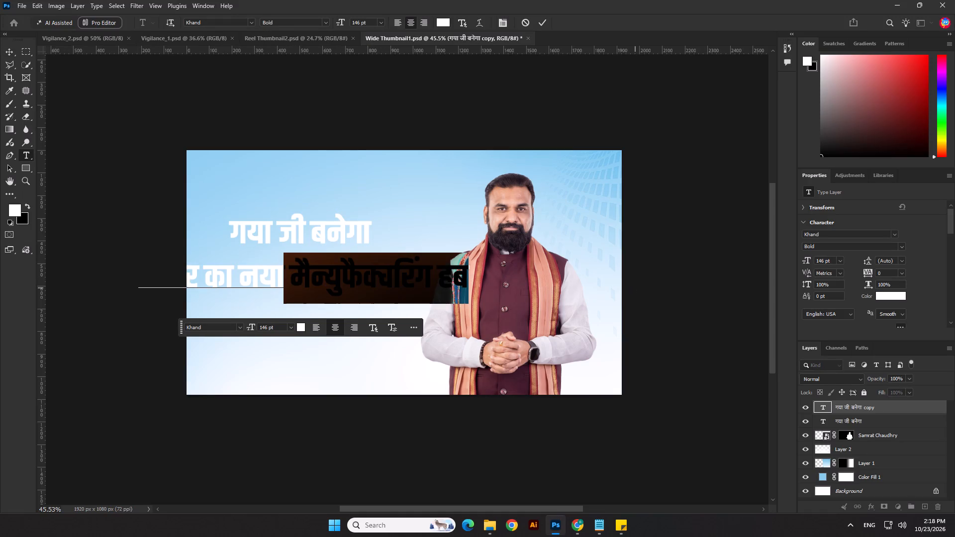
pyautogui.hotkey('ctrl', 'x')
pyautogui.click(548, 20)
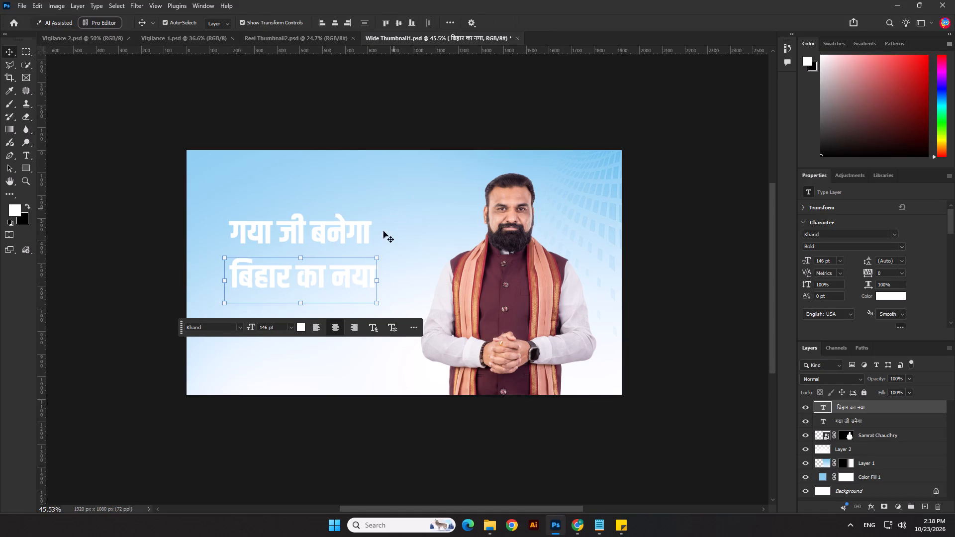
# Duplicate the "बिहार का नया" line below itself and replace the copy's wording with "मैन्युफैक्चरिंग हब".
pyautogui.keyDown('alt'); pyautogui.keyDown('shift'); pyautogui.moveTo(363, 272); pyautogui.dragTo(359, 314); pyautogui.keyUp('shift'); pyautogui.keyUp('alt')
pyautogui.doubleClick(359, 314)
pyautogui.hotkey('ctrl', 'v')
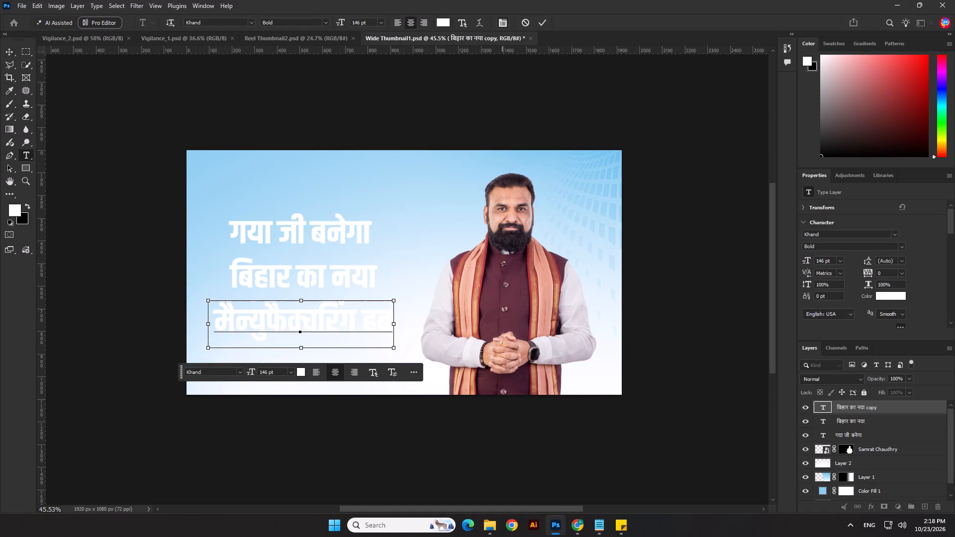
pyautogui.click(541, 20)
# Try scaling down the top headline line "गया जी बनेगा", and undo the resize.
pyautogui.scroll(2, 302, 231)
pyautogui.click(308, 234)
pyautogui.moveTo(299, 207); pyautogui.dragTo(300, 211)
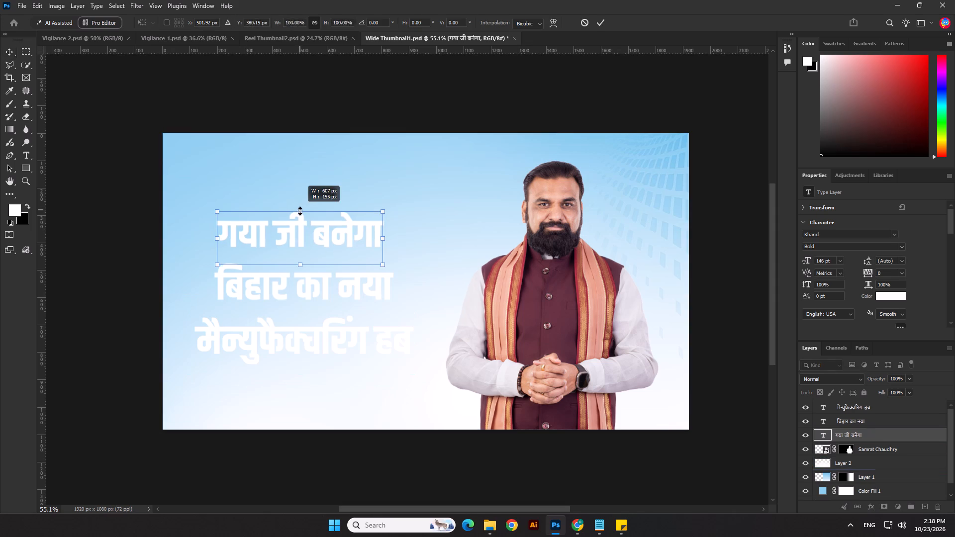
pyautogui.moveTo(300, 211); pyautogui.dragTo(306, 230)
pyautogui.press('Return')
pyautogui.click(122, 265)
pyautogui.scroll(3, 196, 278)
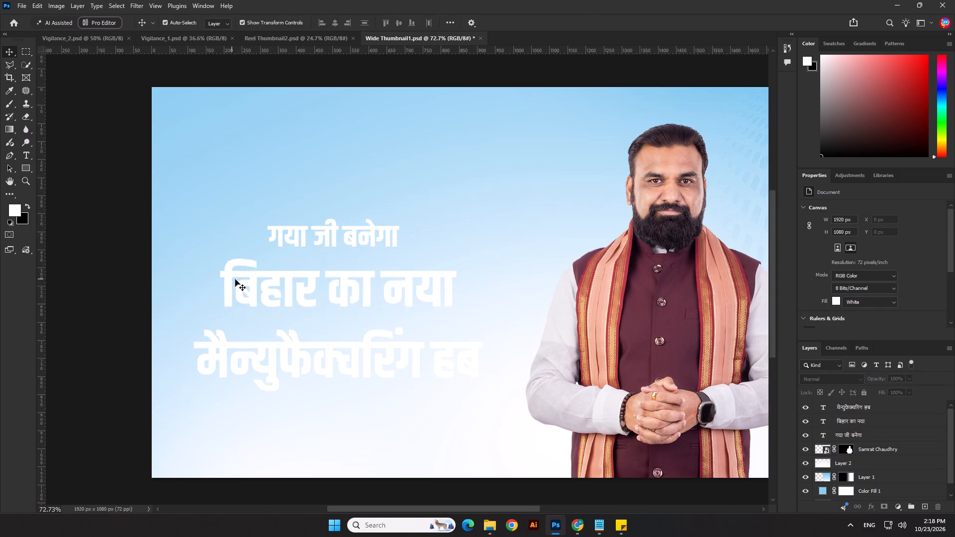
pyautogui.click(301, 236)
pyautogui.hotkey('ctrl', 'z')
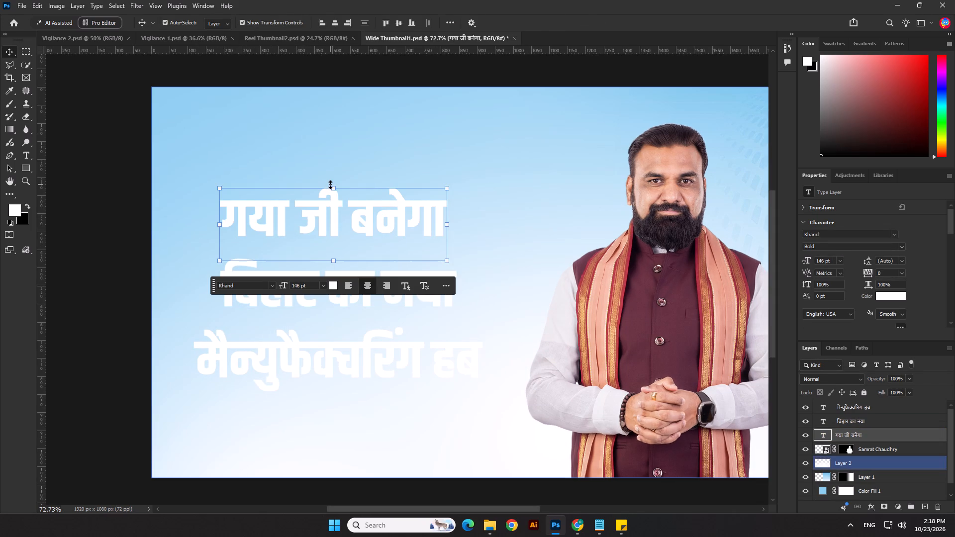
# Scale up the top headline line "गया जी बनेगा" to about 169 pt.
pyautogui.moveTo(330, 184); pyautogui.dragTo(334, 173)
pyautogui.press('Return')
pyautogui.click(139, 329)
# Move the "बिहार का नया" and "मैन्युफैक्चरिंग हब" lines up so the three headline lines sit close together.
pyautogui.moveTo(292, 287); pyautogui.dragTo(286, 271)
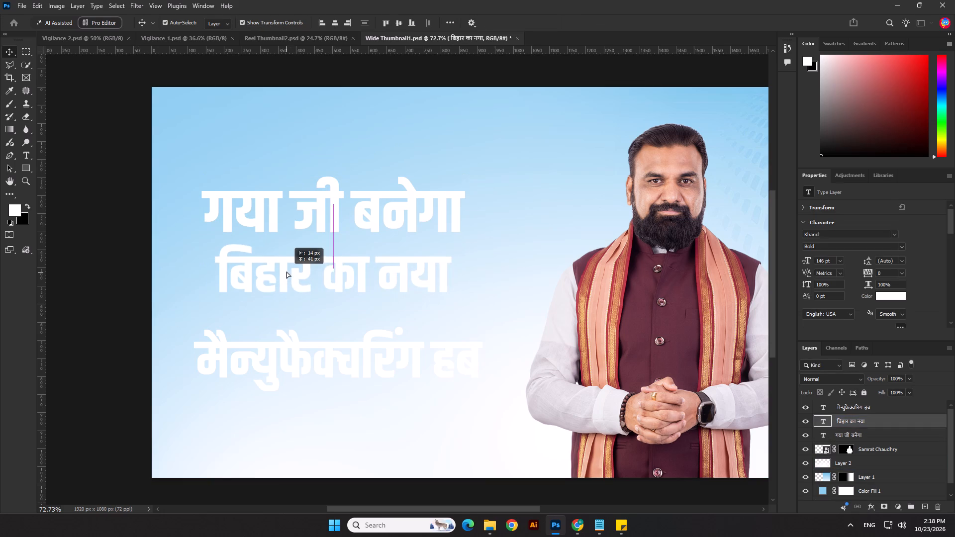
pyautogui.moveTo(286, 271); pyautogui.dragTo(289, 267)
pyautogui.press('Return')
pyautogui.moveTo(311, 364); pyautogui.dragTo(306, 330)
# Set the font size of the top line "गया जी बनेगा" to 160 pt.
pyautogui.click(352, 215)
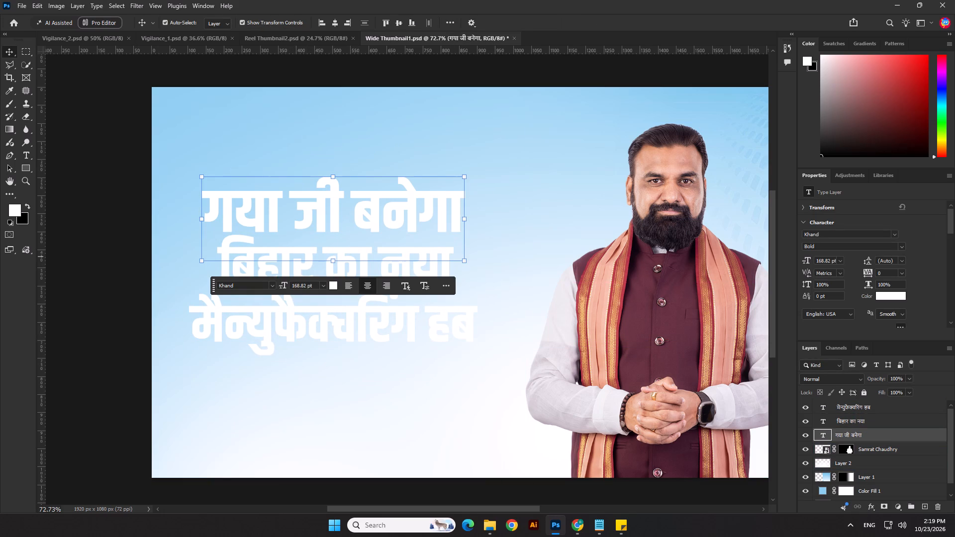
pyautogui.moveTo(831, 261); pyautogui.dragTo(800, 253)
pyautogui.write('160')
pyautogui.press('Return')
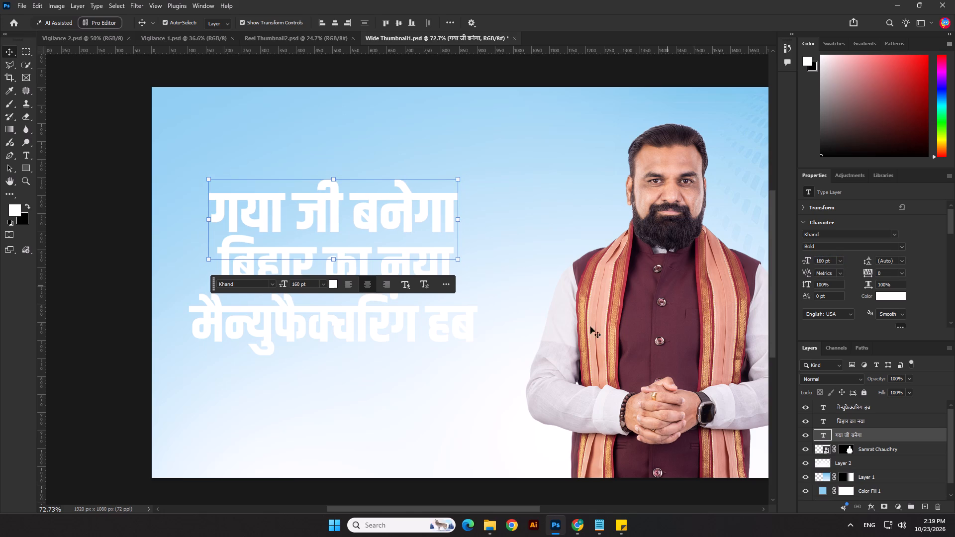
# Set the font size of both the "बिहार का नया" and "मैन्युफैक्चरिंग हब" lines to 150 pt.
pyautogui.click(446, 321)
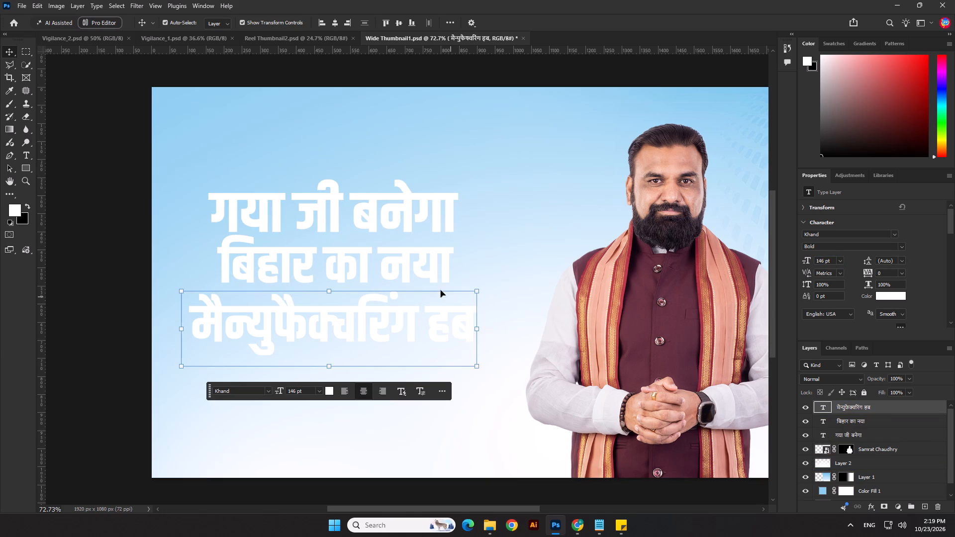
pyautogui.click(402, 263)
pyautogui.moveTo(825, 263); pyautogui.dragTo(744, 282)
pyautogui.write('150')
pyautogui.press('Return')
pyautogui.click(414, 391)
pyautogui.click(436, 335)
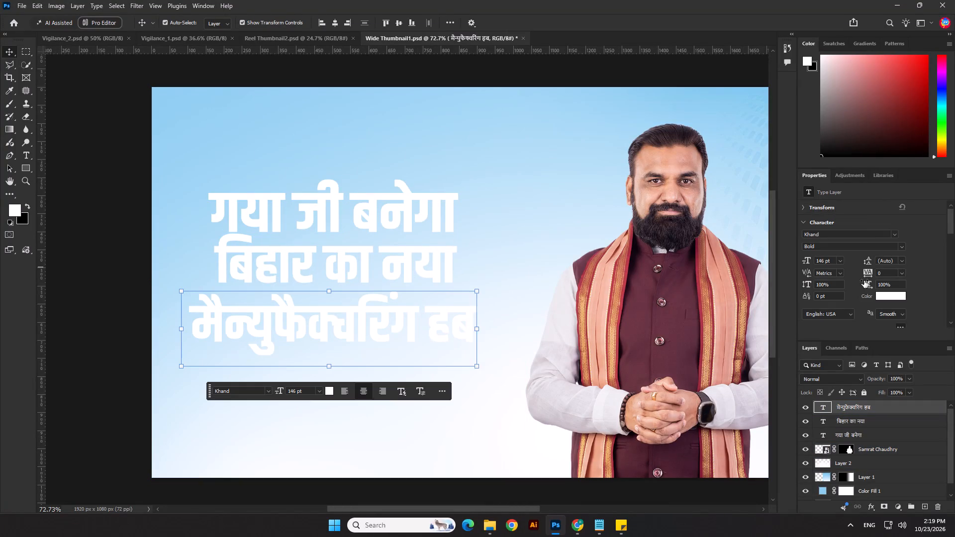
pyautogui.moveTo(824, 256); pyautogui.dragTo(818, 256)
pyautogui.moveTo(824, 260); pyautogui.dragTo(776, 270)
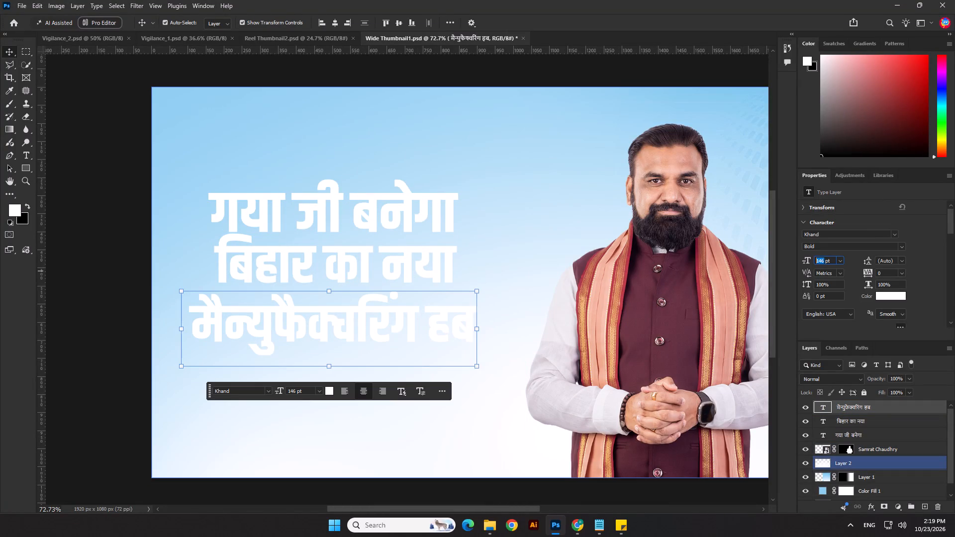
pyautogui.write('150')
pyautogui.press('Return')
# Nudge the "मैन्युफैक्चरिंग हब" line slightly right and up toward the line above it.
pyautogui.press('Right')
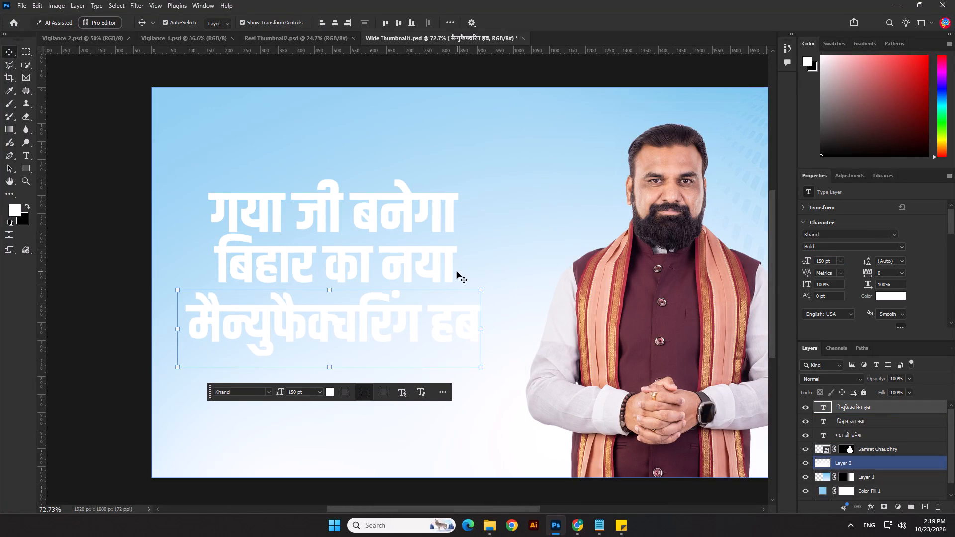
pyautogui.press('Up')
pyautogui.press('Up')
pyautogui.press('Up')
pyautogui.press('Up')
# Recolour the "बिहार का नया" and "मैन्युफैक्चरिंग हब" lines together in a deep blue.
pyautogui.keyDown('shift'); pyautogui.click(448, 265); pyautogui.keyUp('shift')
pyautogui.click(900, 296)
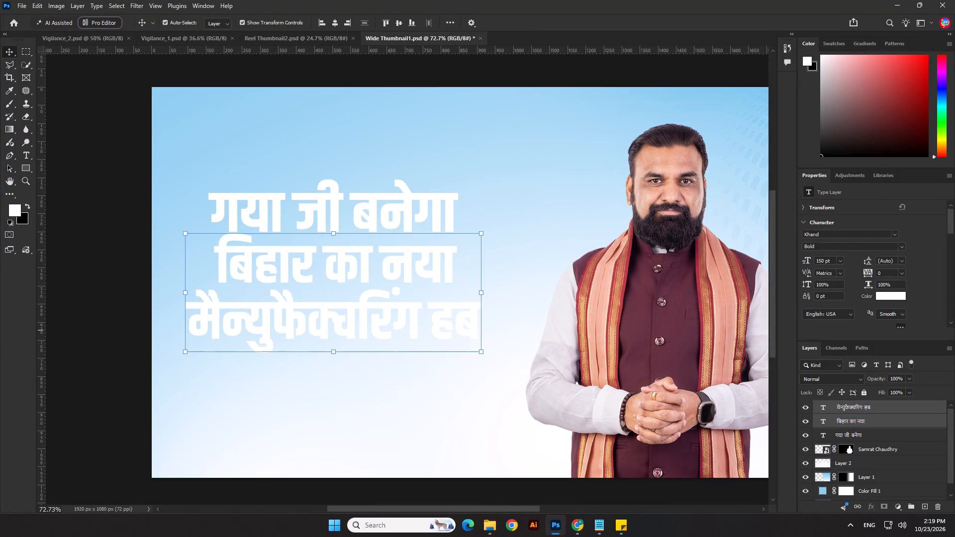
pyautogui.click(736, 315)
pyautogui.click(720, 306)
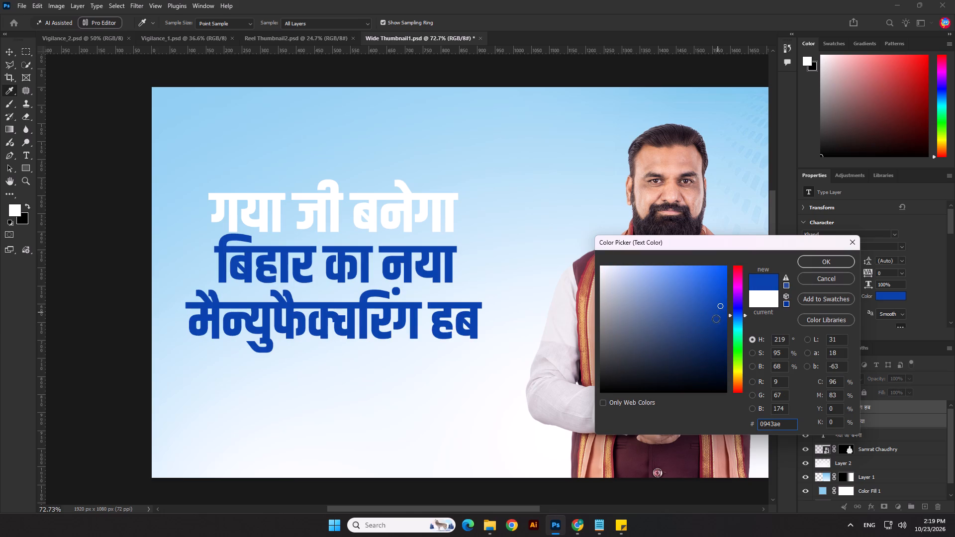
pyautogui.click(714, 328)
pyautogui.click(716, 298)
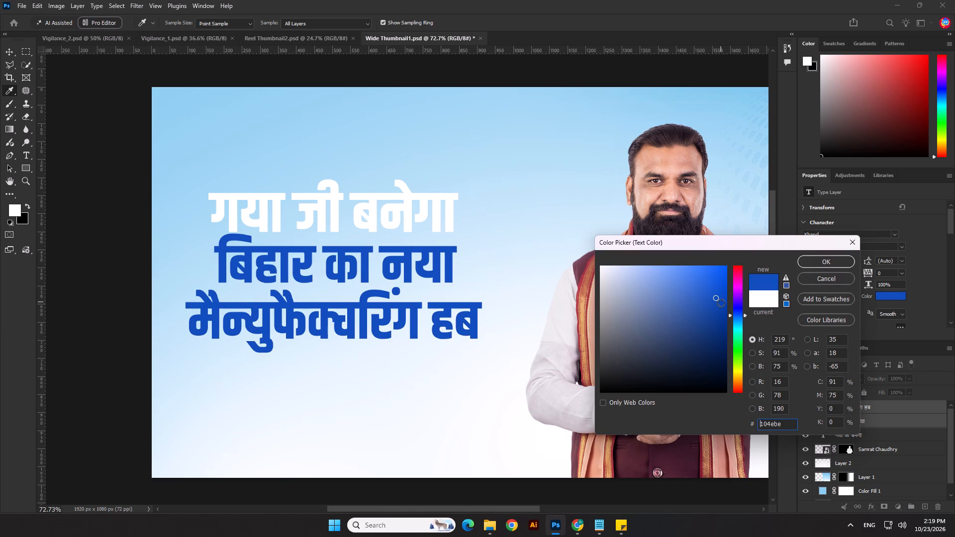
pyautogui.click(721, 305)
pyautogui.click(820, 259)
# Recolour the top line "गया जी बनेगा" in near-black #191212.
pyautogui.click(447, 205)
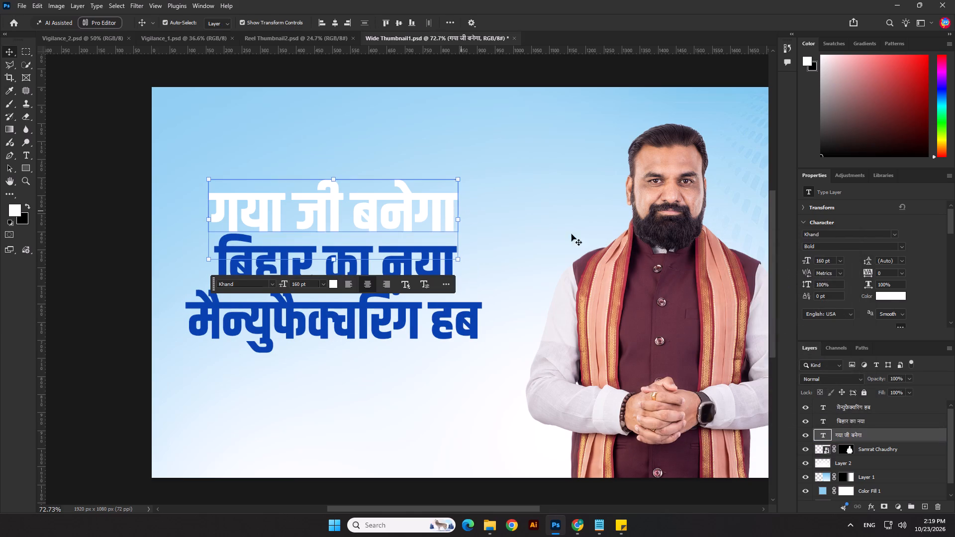
pyautogui.click(887, 295)
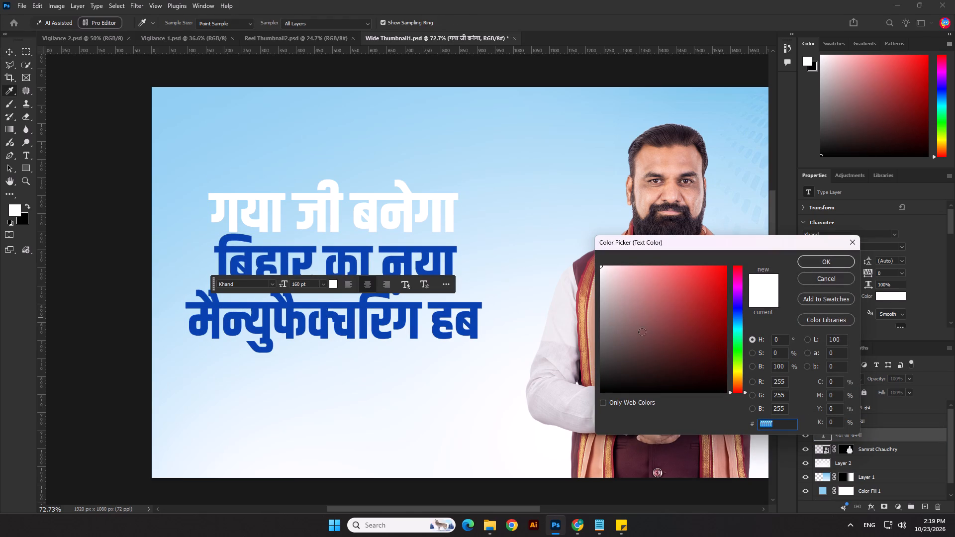
pyautogui.moveTo(613, 339); pyautogui.dragTo(611, 355)
pyautogui.moveTo(613, 370); pyautogui.dragTo(617, 375)
pyautogui.click(634, 380)
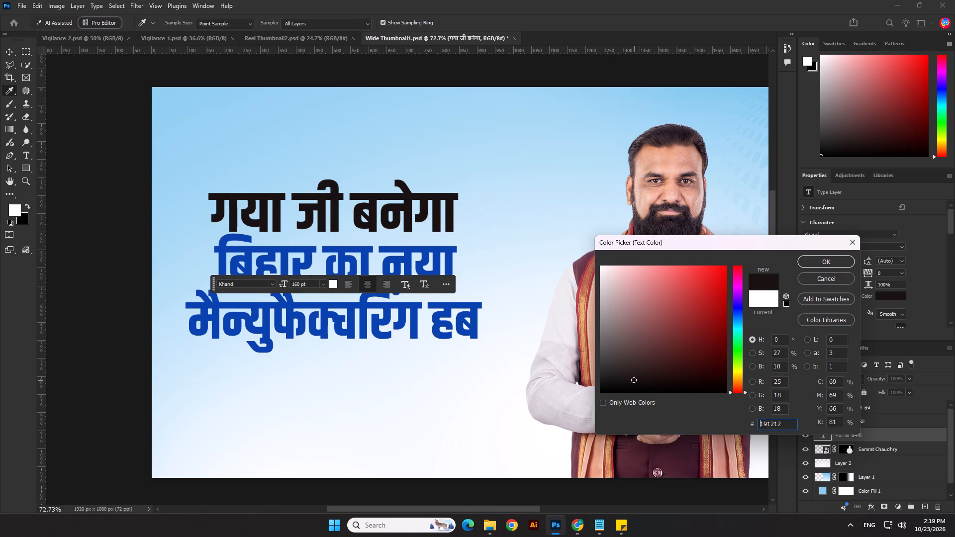
pyautogui.click(822, 261)
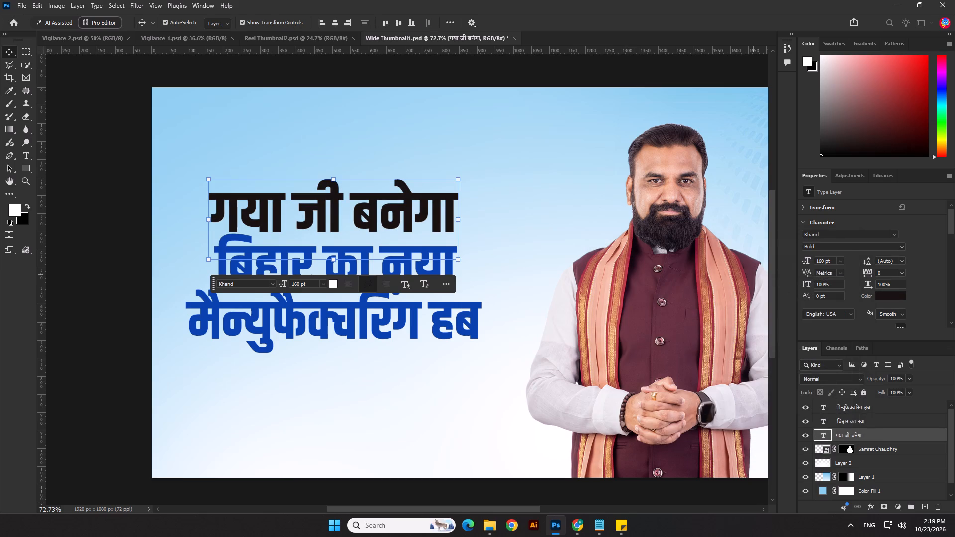
pyautogui.click(136, 262)
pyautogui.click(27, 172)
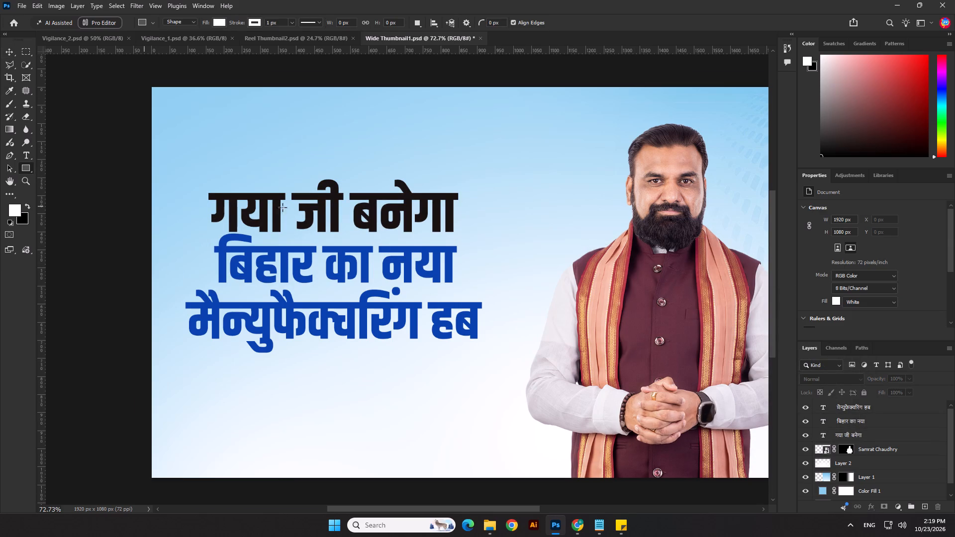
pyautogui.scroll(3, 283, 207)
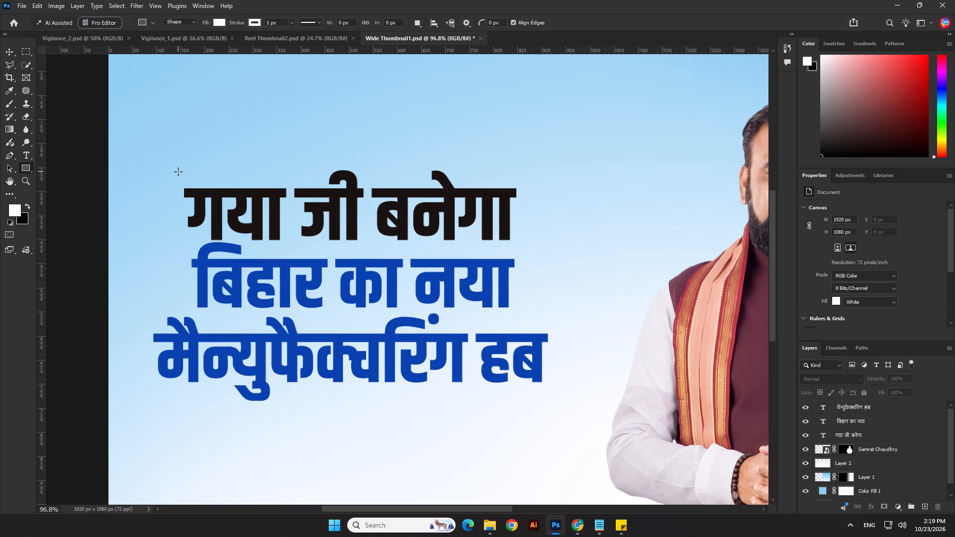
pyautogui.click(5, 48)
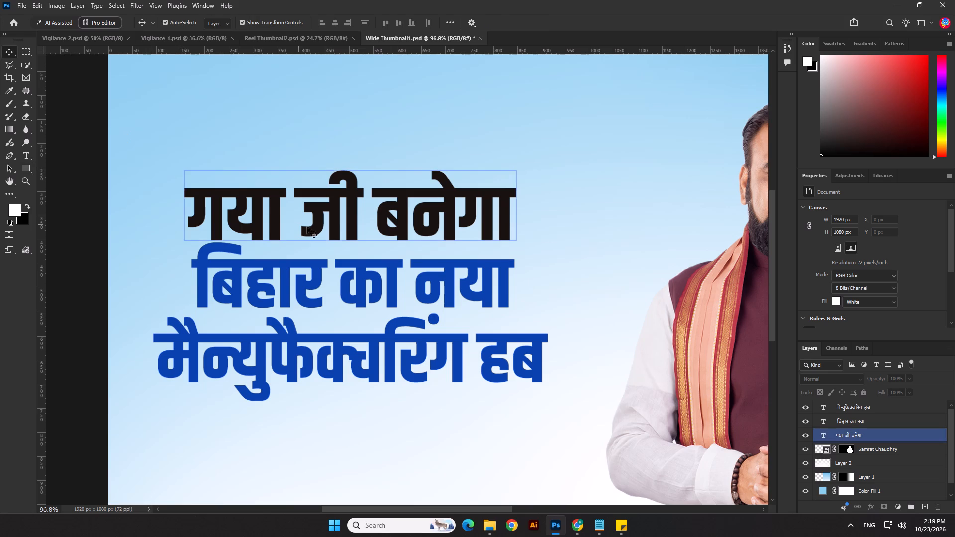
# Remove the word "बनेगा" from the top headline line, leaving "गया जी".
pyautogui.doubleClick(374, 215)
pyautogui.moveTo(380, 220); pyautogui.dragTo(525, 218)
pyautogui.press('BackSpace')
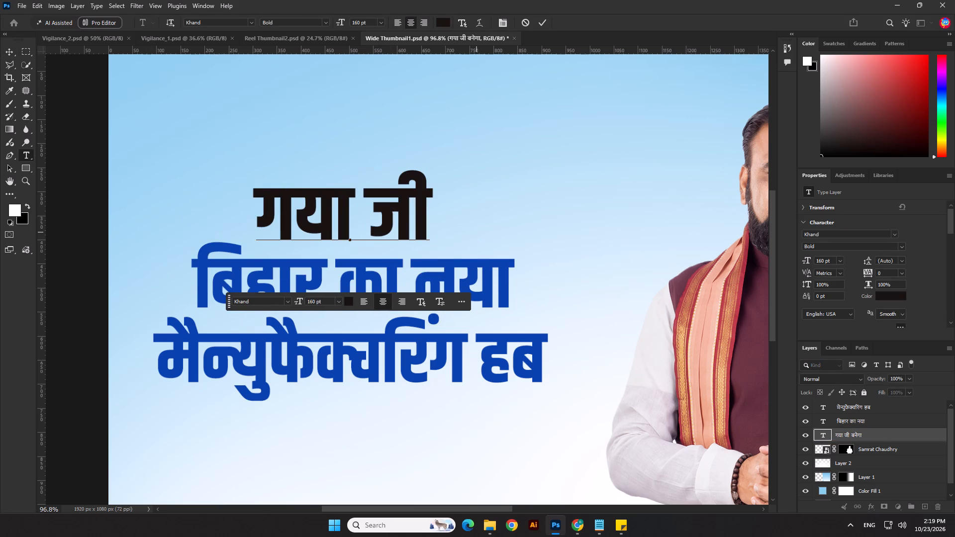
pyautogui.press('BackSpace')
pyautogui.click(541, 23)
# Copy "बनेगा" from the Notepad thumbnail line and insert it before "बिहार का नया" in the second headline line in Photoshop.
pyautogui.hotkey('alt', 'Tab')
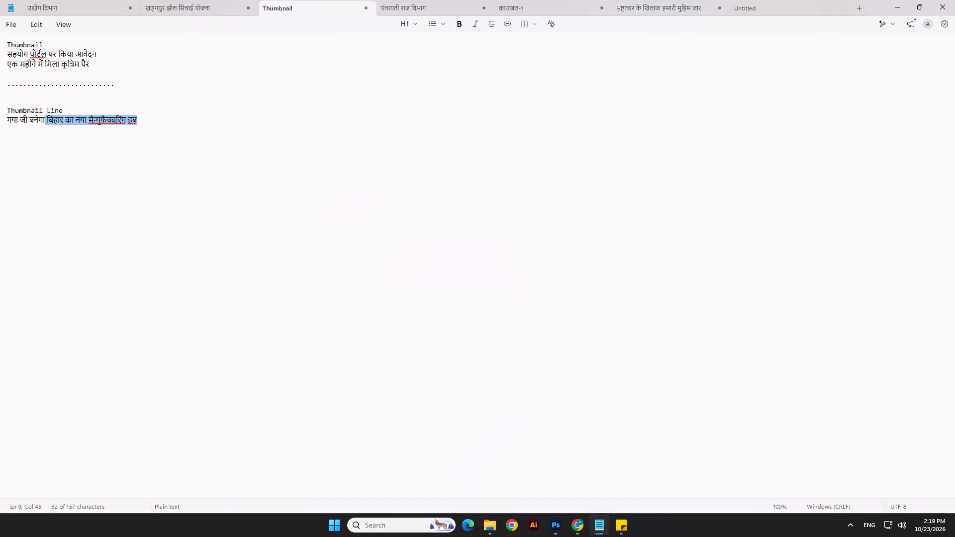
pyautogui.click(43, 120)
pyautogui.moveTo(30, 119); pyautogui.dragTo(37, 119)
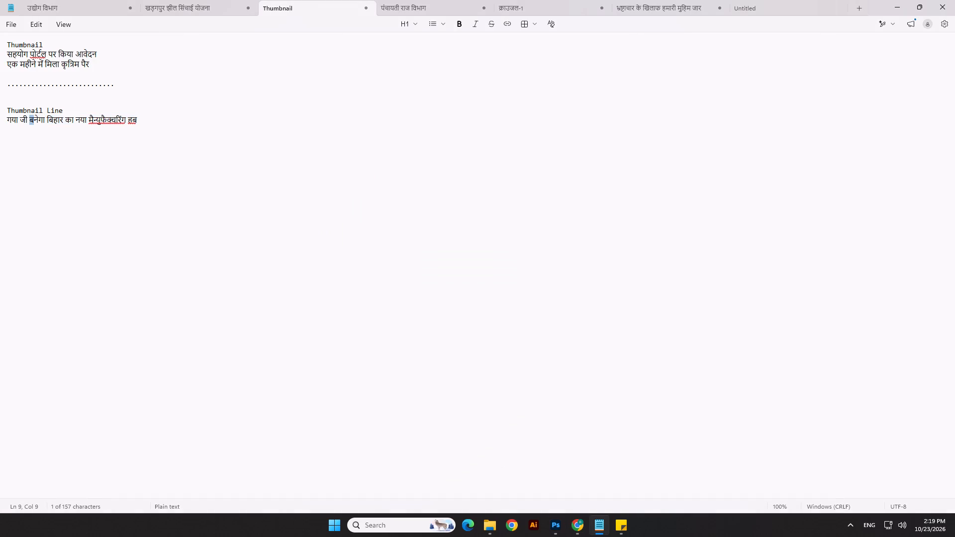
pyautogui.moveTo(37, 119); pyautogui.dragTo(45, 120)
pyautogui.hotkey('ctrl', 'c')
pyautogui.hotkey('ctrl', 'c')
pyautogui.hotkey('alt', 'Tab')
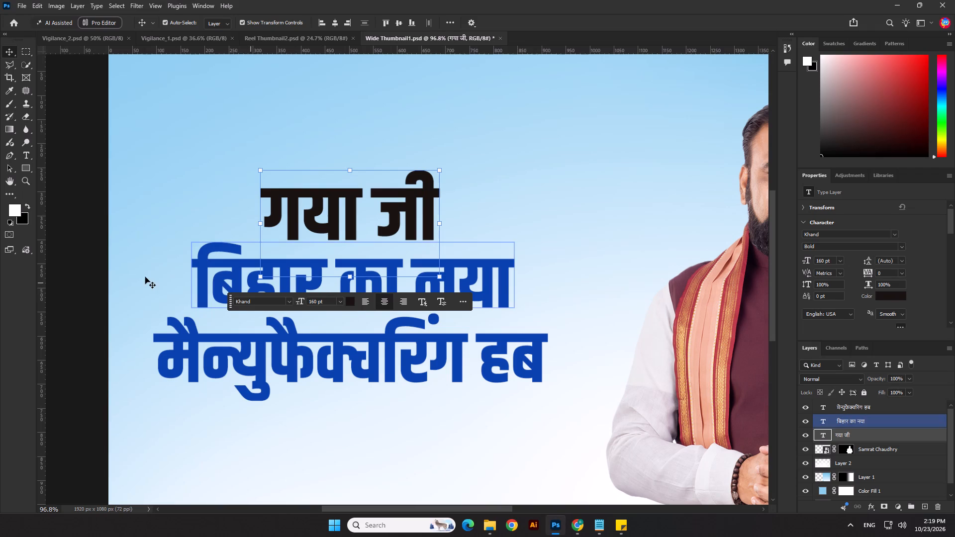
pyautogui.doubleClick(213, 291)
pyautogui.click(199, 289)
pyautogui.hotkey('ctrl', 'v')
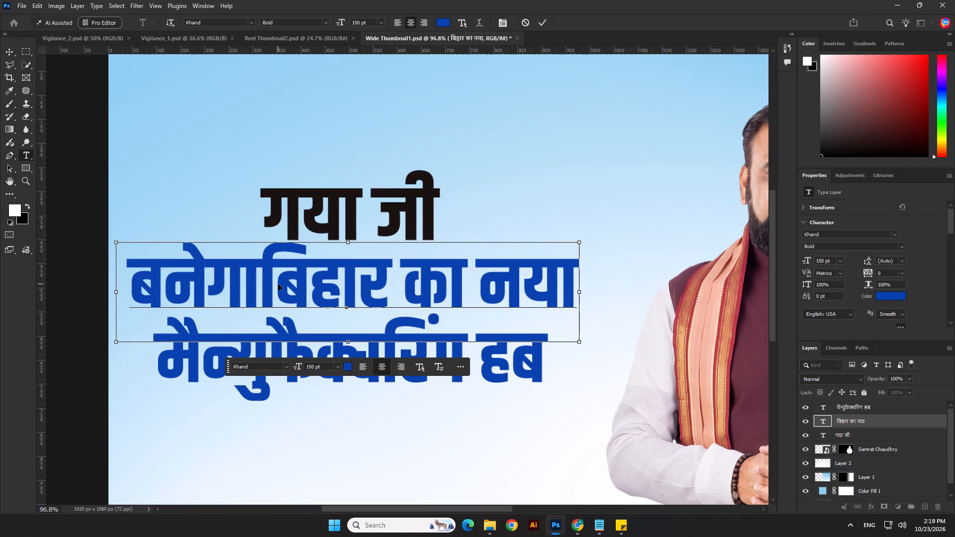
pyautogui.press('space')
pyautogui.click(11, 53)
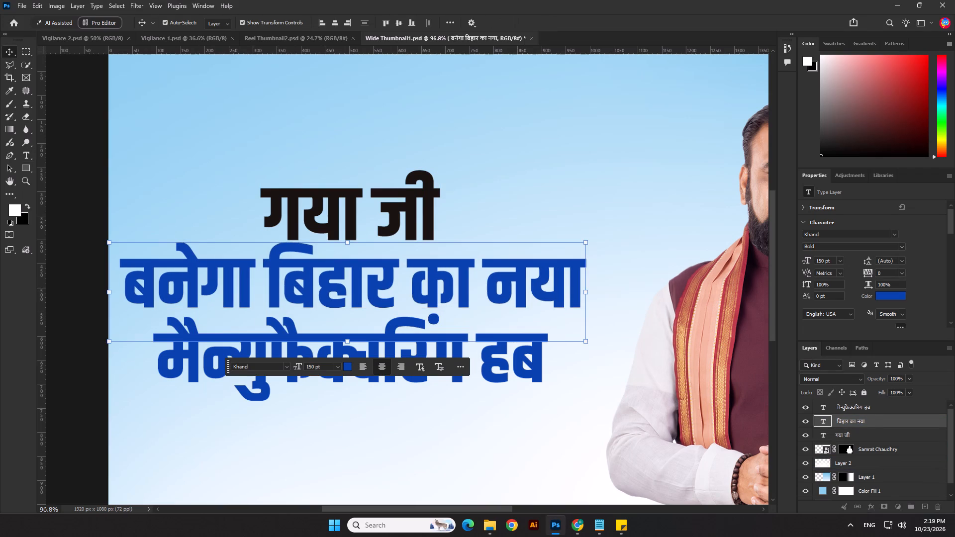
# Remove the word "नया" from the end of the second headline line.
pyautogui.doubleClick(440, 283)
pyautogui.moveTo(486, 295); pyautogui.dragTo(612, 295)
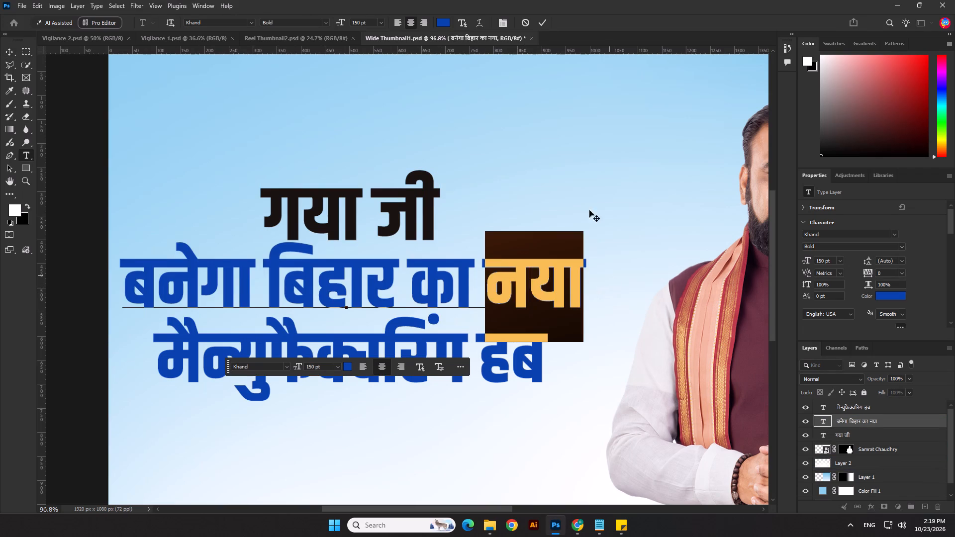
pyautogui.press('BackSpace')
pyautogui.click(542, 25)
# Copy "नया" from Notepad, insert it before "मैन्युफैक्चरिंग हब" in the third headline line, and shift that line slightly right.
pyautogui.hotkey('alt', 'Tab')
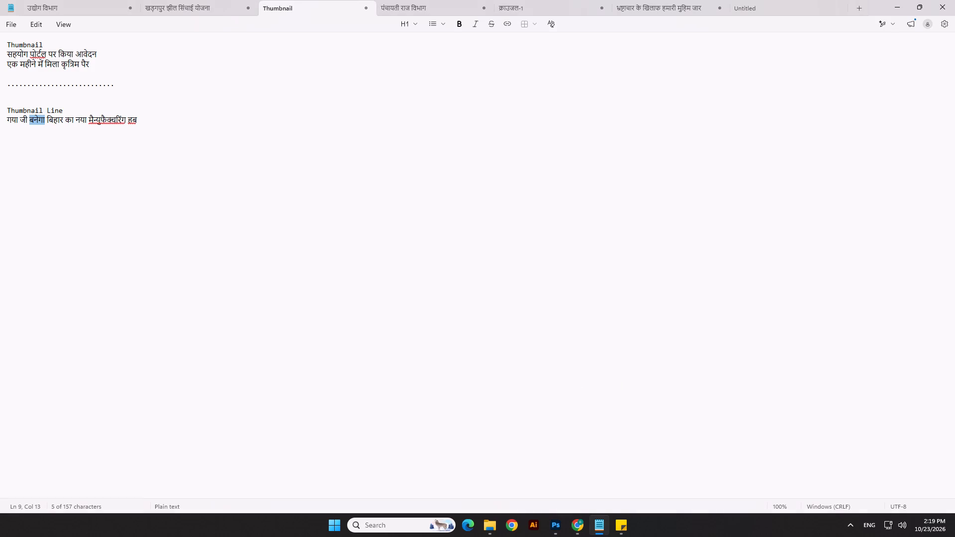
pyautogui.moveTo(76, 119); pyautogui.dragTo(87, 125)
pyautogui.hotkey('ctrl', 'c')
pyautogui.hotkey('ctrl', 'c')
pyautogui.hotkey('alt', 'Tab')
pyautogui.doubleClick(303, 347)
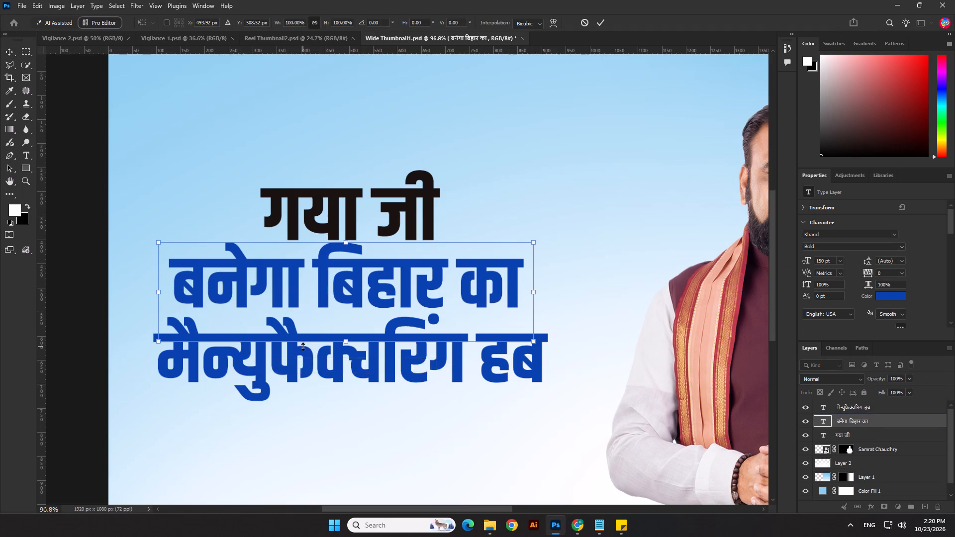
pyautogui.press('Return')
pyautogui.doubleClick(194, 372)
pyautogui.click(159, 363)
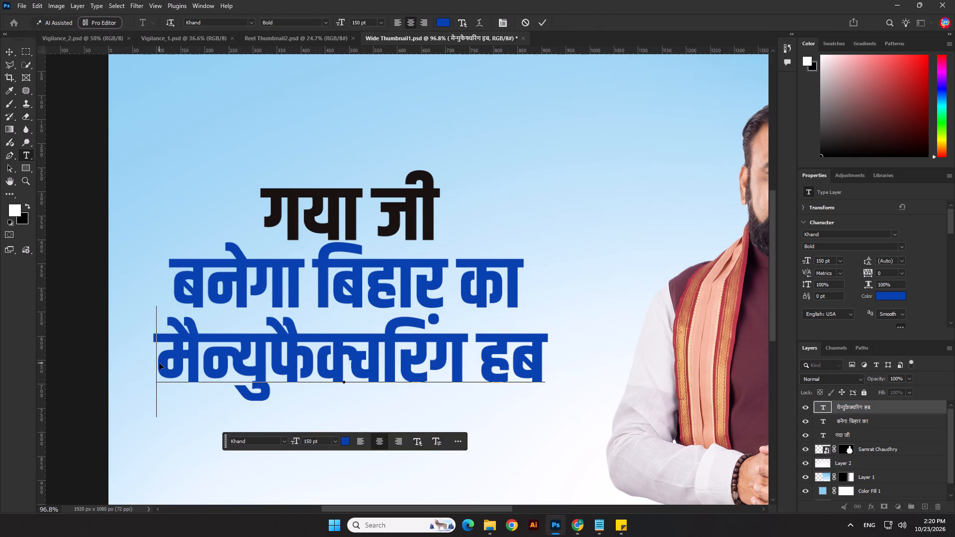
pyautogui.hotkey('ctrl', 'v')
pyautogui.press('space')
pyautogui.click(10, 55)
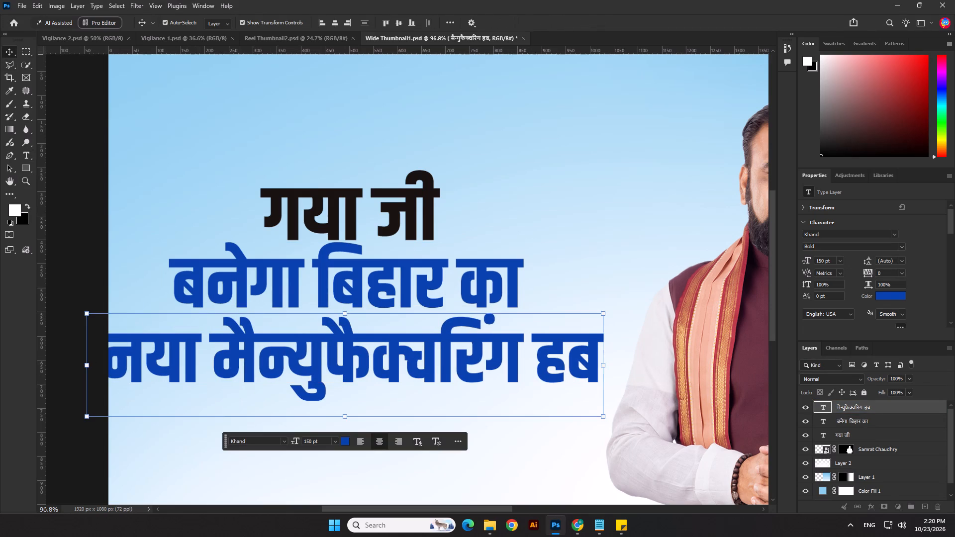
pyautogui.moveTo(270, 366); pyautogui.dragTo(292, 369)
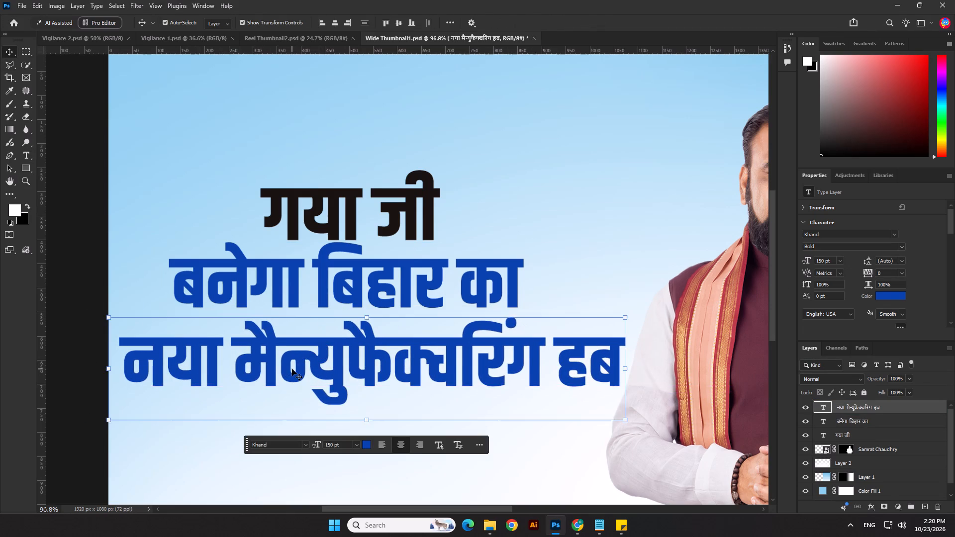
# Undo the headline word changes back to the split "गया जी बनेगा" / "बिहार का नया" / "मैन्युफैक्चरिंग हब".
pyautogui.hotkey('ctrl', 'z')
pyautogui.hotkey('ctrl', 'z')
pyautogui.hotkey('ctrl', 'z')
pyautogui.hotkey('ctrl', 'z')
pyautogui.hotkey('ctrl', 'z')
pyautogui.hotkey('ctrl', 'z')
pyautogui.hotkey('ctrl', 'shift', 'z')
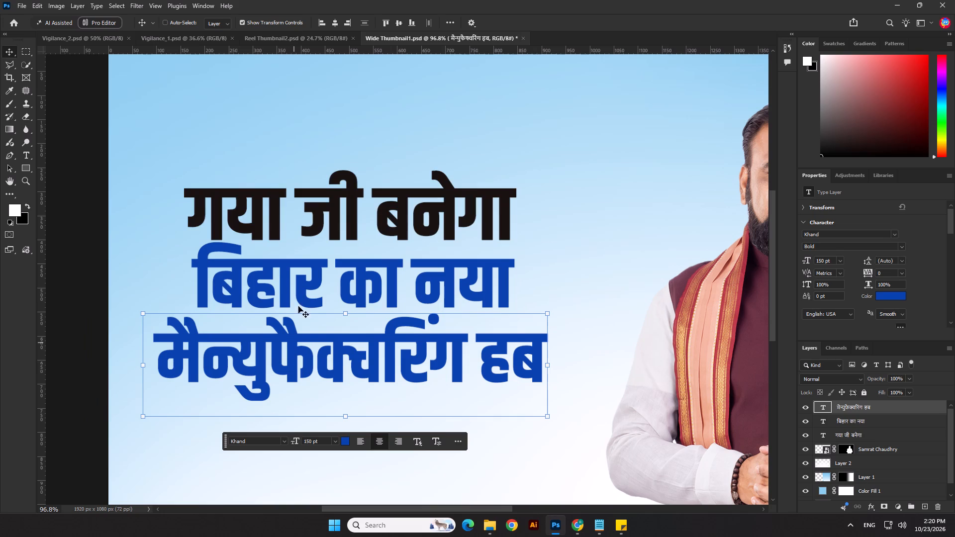
# Group Layer 2, Layer 1 and Color Fill 1 together and name the group BG.
pyautogui.click(95, 228)
pyautogui.moveTo(86, 276); pyautogui.dragTo(379, 381)
pyautogui.scroll(-5, 391, 352)
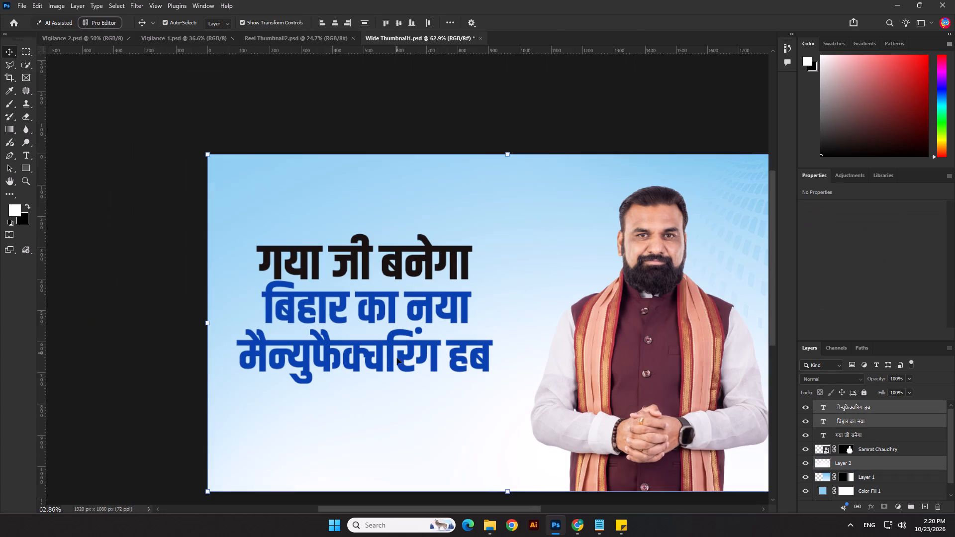
pyautogui.click(593, 158)
pyautogui.click(589, 138)
pyautogui.click(571, 239)
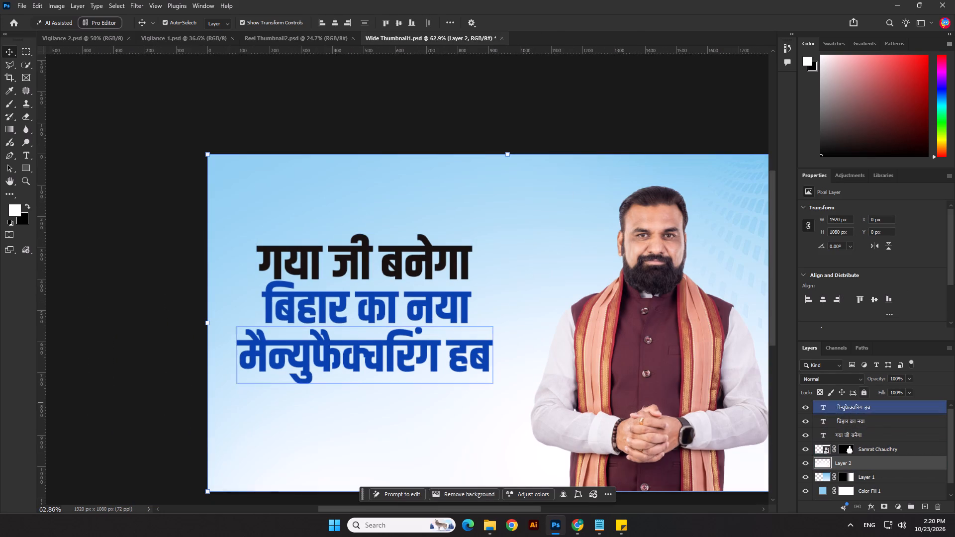
pyautogui.keyDown('shift'); pyautogui.click(869, 490); pyautogui.keyUp('shift')
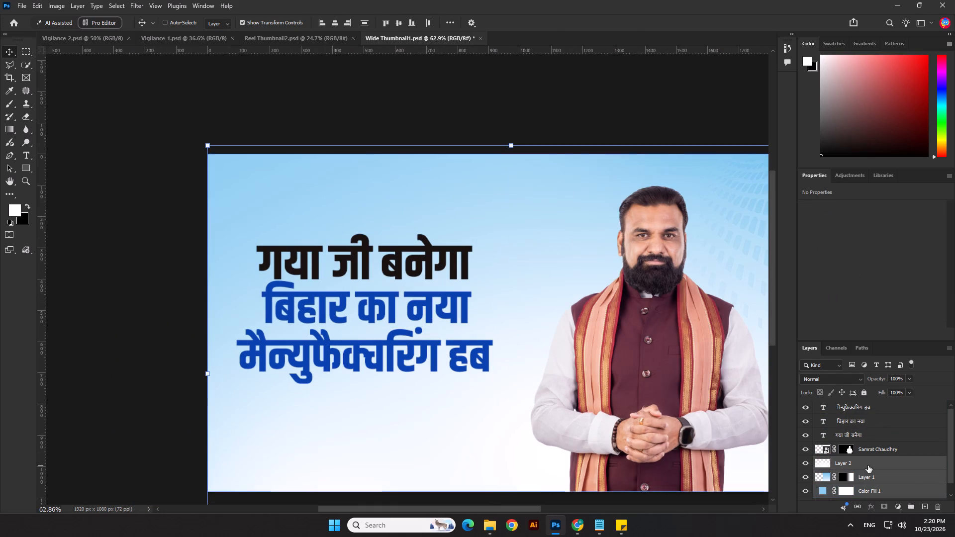
pyautogui.hotkey('ctrl', 'g')
pyautogui.doubleClick(845, 463)
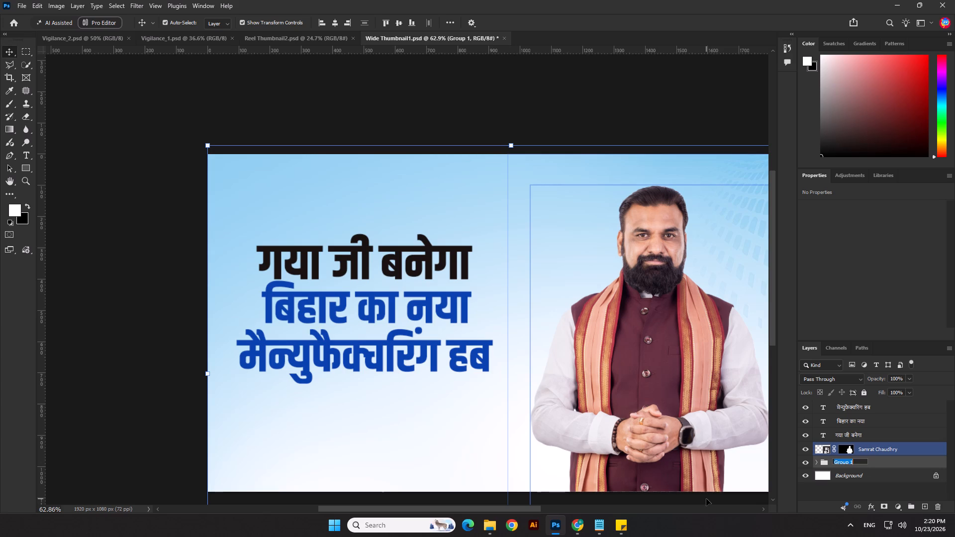
pyautogui.write('BG')
# Unlock the white Background layer at the bottom of the stack and delete it.
pyautogui.click(934, 478)
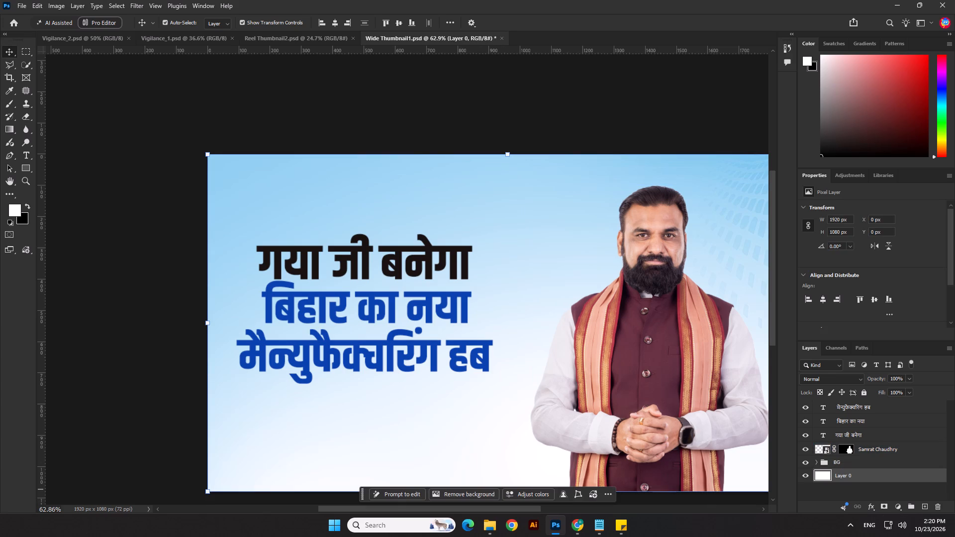
pyautogui.click(907, 478)
pyautogui.press('Delete')
# Lock the BG group completely.
pyautogui.click(863, 391)
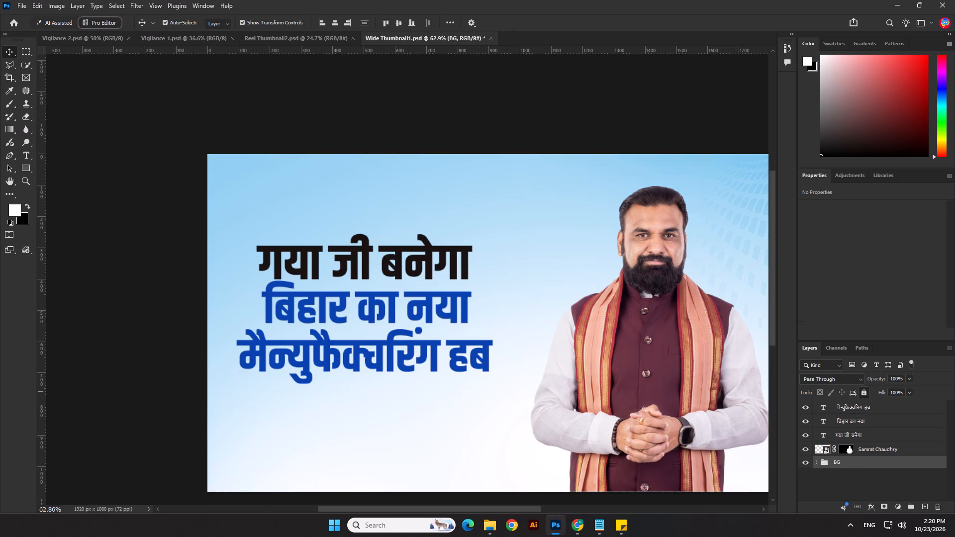
# Scale the three headline lines together to about 107% and nudge them slightly to the right.
pyautogui.moveTo(179, 245); pyautogui.dragTo(412, 364)
pyautogui.moveTo(408, 361); pyautogui.dragTo(416, 377)
pyautogui.scroll(1, 382, 284)
pyautogui.moveTo(371, 244); pyautogui.dragTo(375, 233)
pyautogui.press('Right')
pyautogui.press('Right')
pyautogui.press('Right')
pyautogui.press('Right')
pyautogui.press('Right')
pyautogui.press('Right')
pyautogui.press('Right')
pyautogui.press('Right')
pyautogui.press('Right')
pyautogui.press('Right')
pyautogui.press('Right')
pyautogui.press('Right')
pyautogui.press('Right')
pyautogui.press('Right')
pyautogui.press('Right')
pyautogui.press('Right')
pyautogui.press('Right')
pyautogui.press('Right')
pyautogui.press('Right')
pyautogui.press('Right')
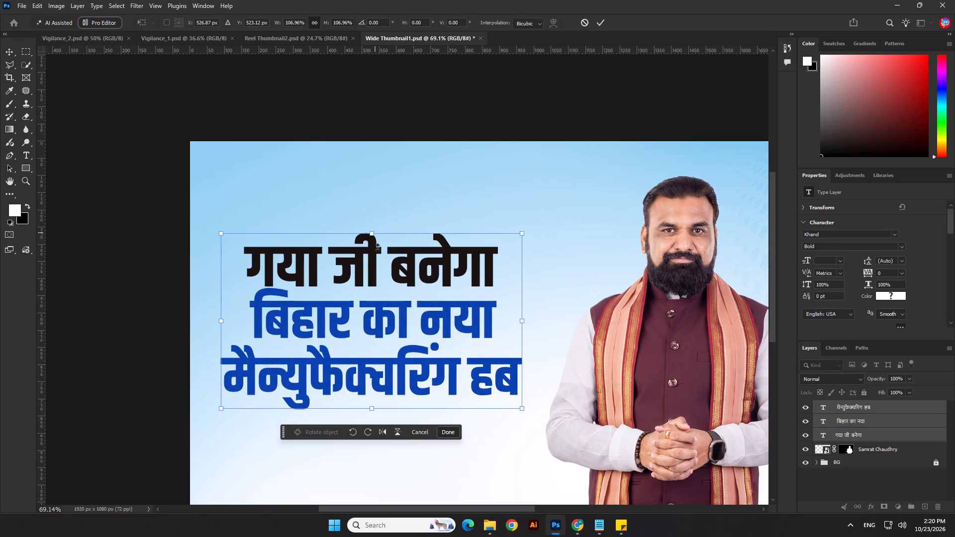
pyautogui.press('Return')
# Nudge the two blue lines "बिहार का नया" and "मैन्युफैक्चरिंग हब" down together to widen the gap below the top line.
pyautogui.click(110, 275)
pyautogui.moveTo(124, 303); pyautogui.dragTo(445, 437)
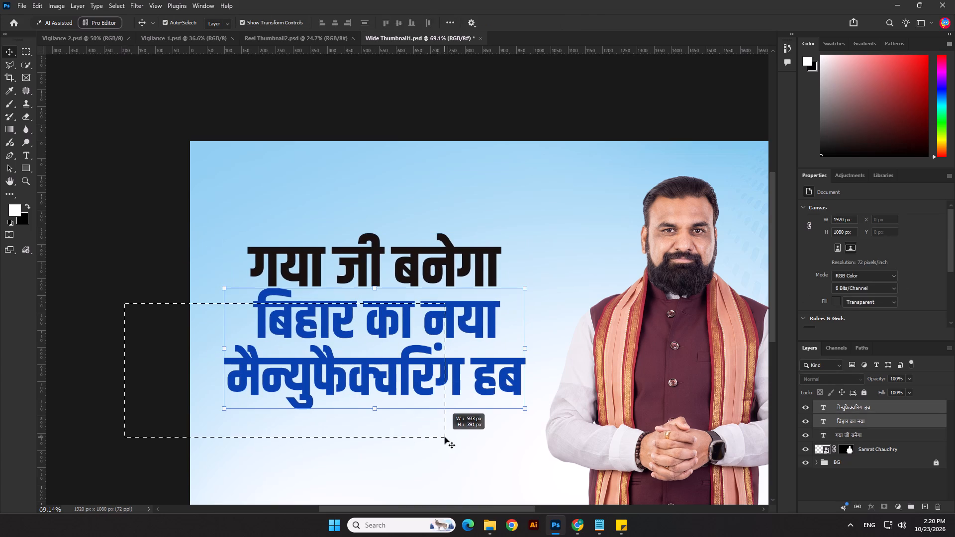
pyautogui.moveTo(445, 437); pyautogui.dragTo(445, 437)
pyautogui.press('Down')
pyautogui.press('Down')
pyautogui.press('Down')
pyautogui.press('Down')
pyautogui.press('Down')
pyautogui.press('Down')
pyautogui.press('Down')
pyautogui.press('Down')
pyautogui.press('Down')
pyautogui.press('Down')
pyautogui.press('Down')
pyautogui.press('Down')
pyautogui.press('Down')
pyautogui.press('Down')
pyautogui.press('Down')
pyautogui.hotkey('shift', 'Down')
pyautogui.hotkey('shift', 'Down')
pyautogui.hotkey('shift', 'Down')
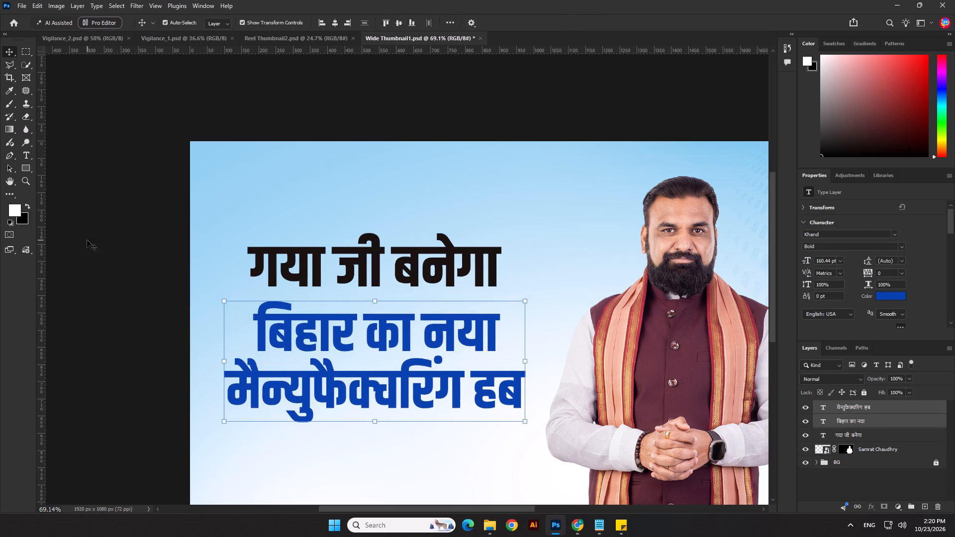
pyautogui.click(127, 247)
# Draw a rectangle about 774 x 160 px around "गया जी बनेगा" and place its layer beneath that text layer.
pyautogui.click(28, 159)
pyautogui.click(27, 168)
pyautogui.scroll(3, 275, 275)
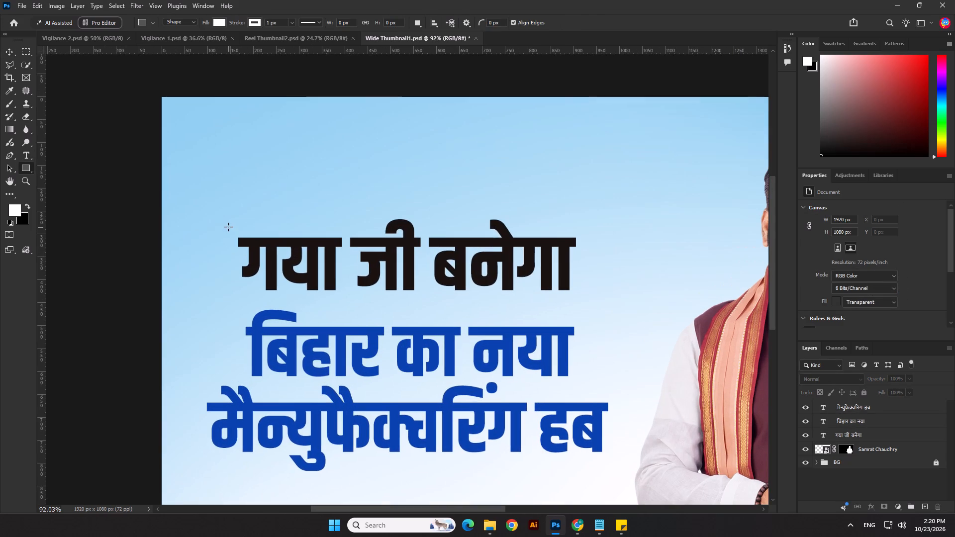
pyautogui.moveTo(228, 227); pyautogui.dragTo(581, 299)
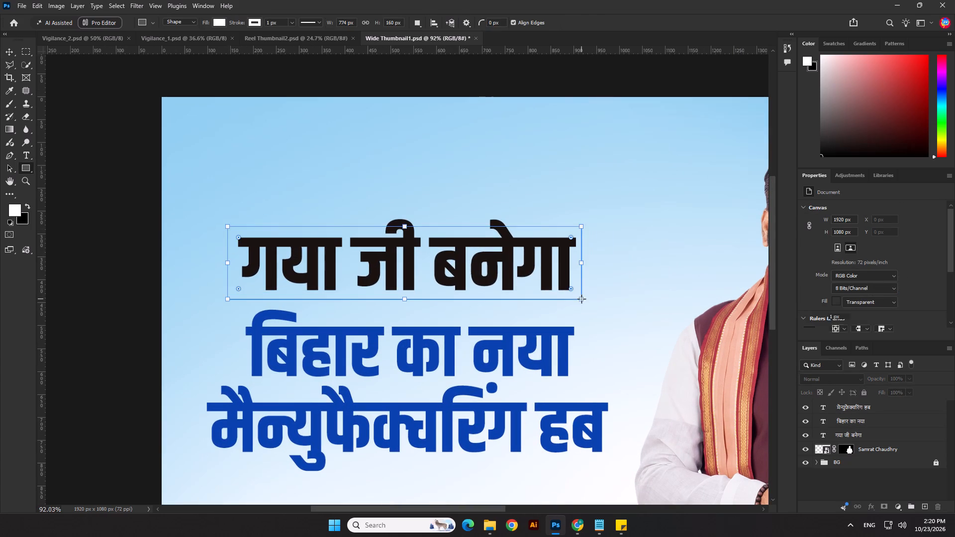
pyautogui.moveTo(859, 413); pyautogui.dragTo(850, 458)
# Fill the rectangle with the headline's blue #0842ae, sampled from the "बिहार का नया" line.
pyautogui.doubleClick(829, 451)
pyautogui.click(565, 364)
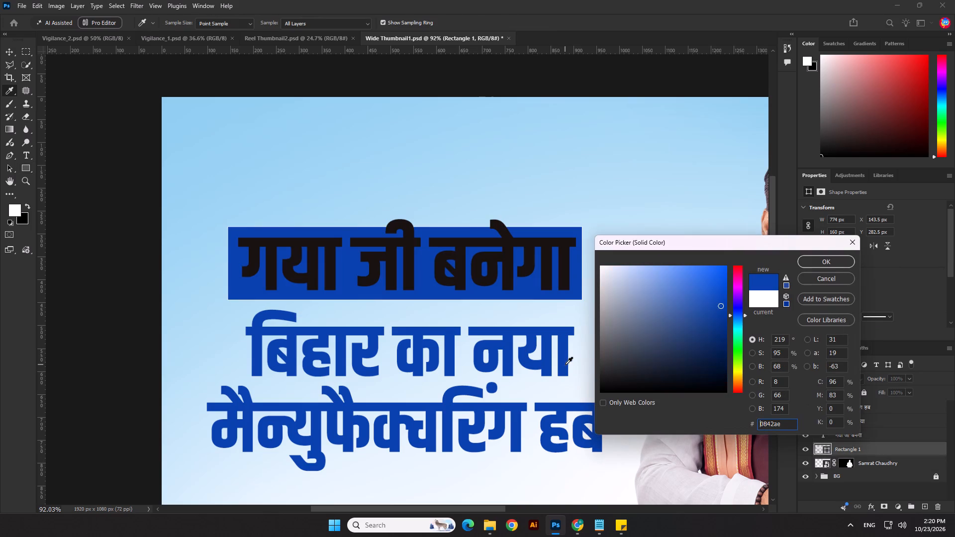
pyautogui.click(846, 258)
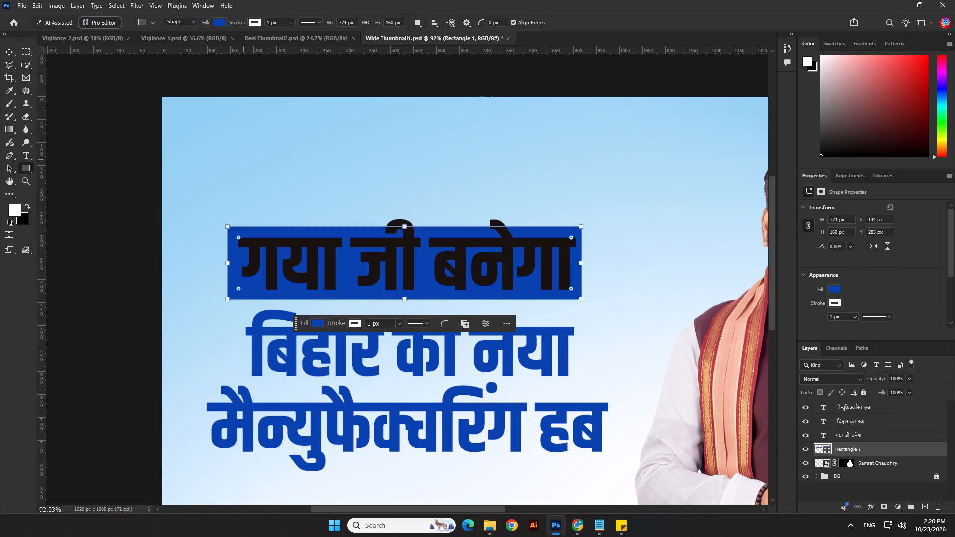
# Recolour the top line "गया जी बनेगा" in white #ffffff.
pyautogui.click(5, 52)
pyautogui.click(274, 263)
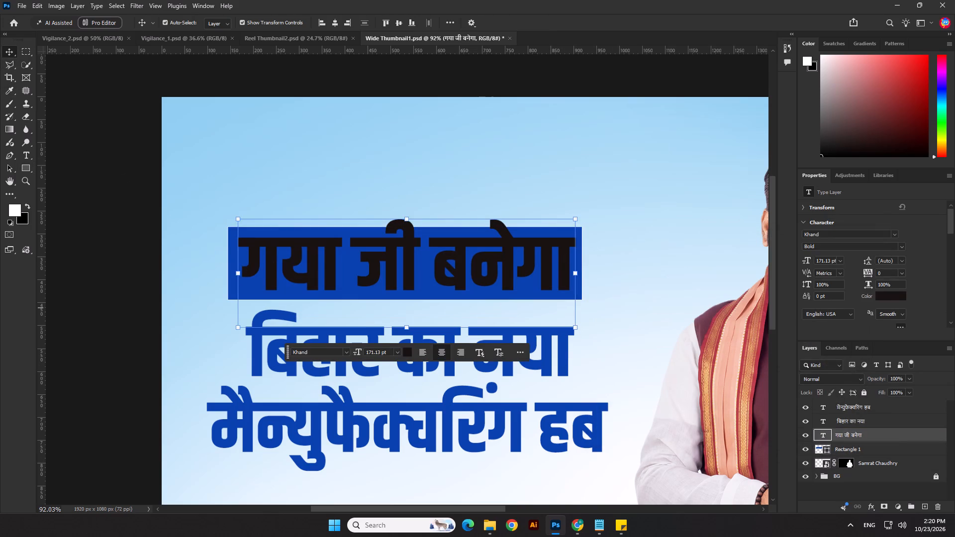
pyautogui.click(881, 293)
pyautogui.moveTo(682, 280); pyautogui.dragTo(492, 230)
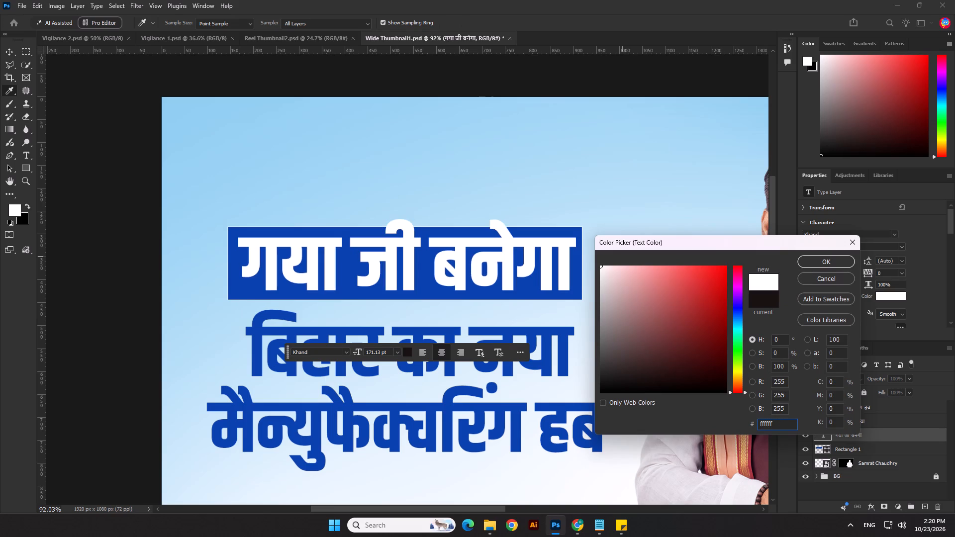
pyautogui.click(845, 264)
# Add an 8 px outside stroke to the "गया जी बनेगा" text in the headline blue #0842ae.
pyautogui.doubleClick(919, 435)
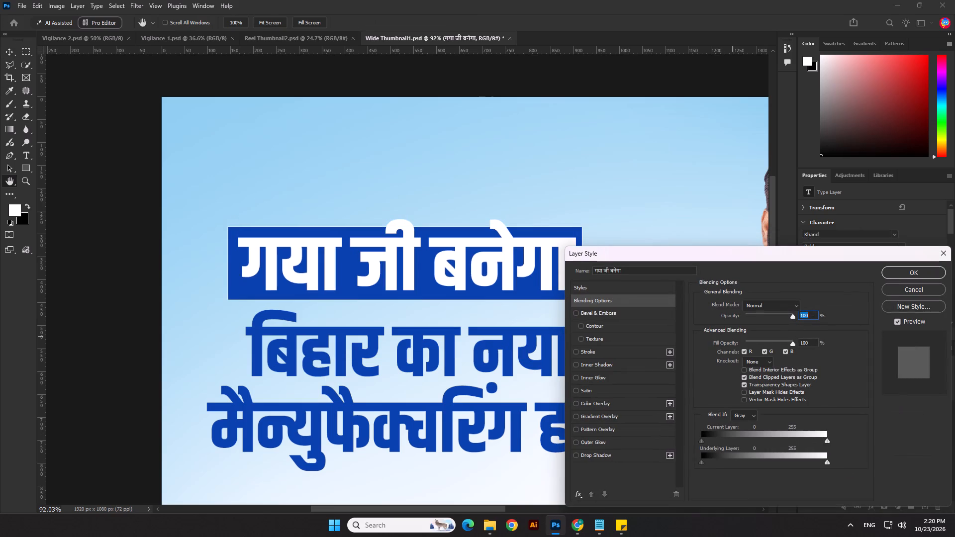
pyautogui.click(591, 405)
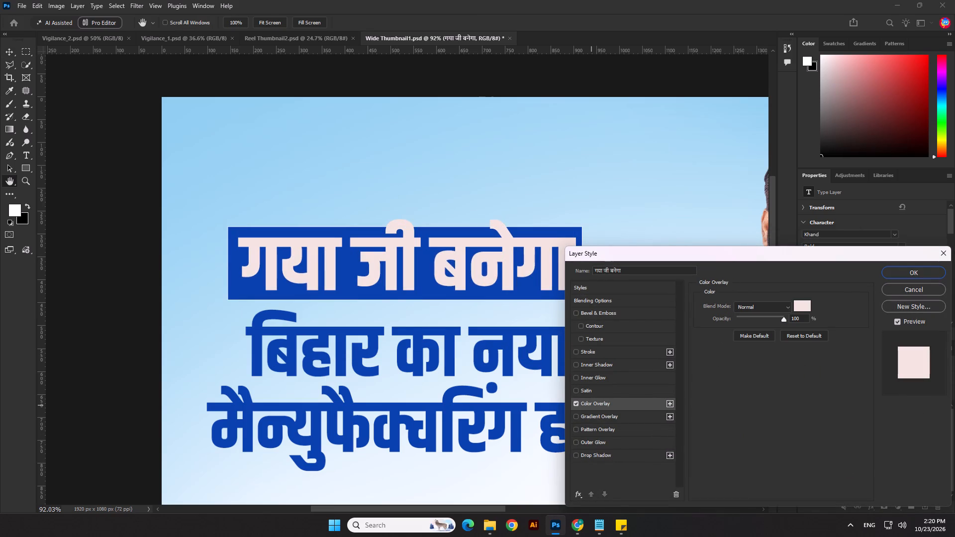
pyautogui.click(576, 403)
pyautogui.click(592, 353)
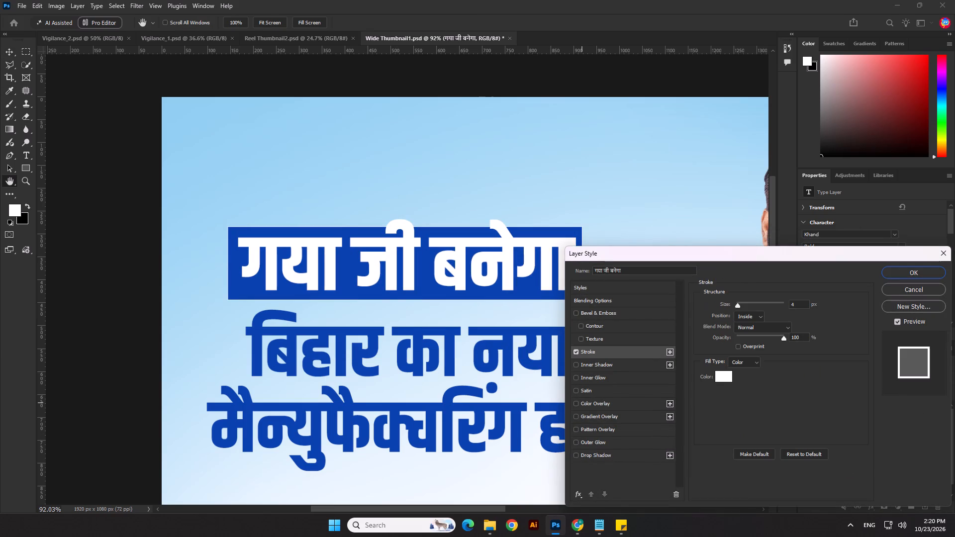
pyautogui.click(724, 377)
pyautogui.click(508, 337)
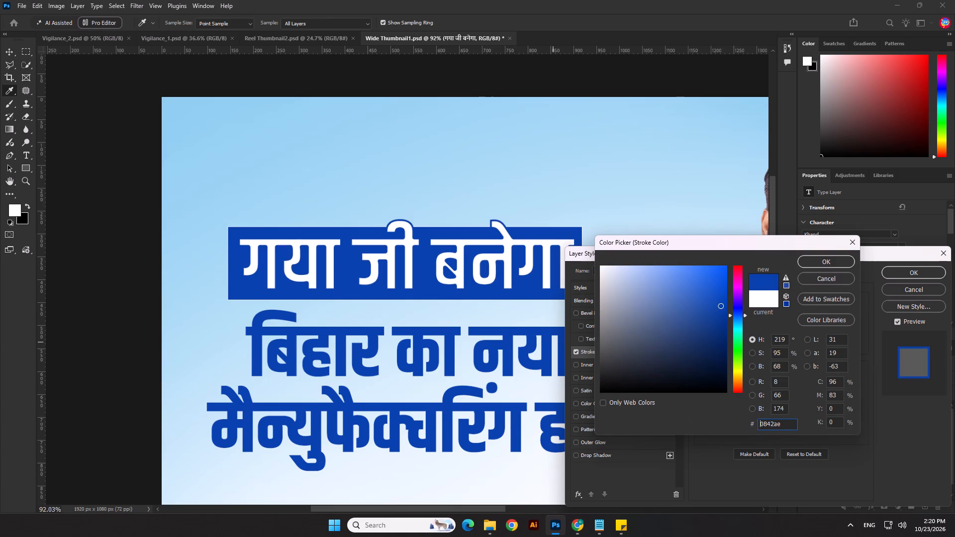
pyautogui.click(807, 263)
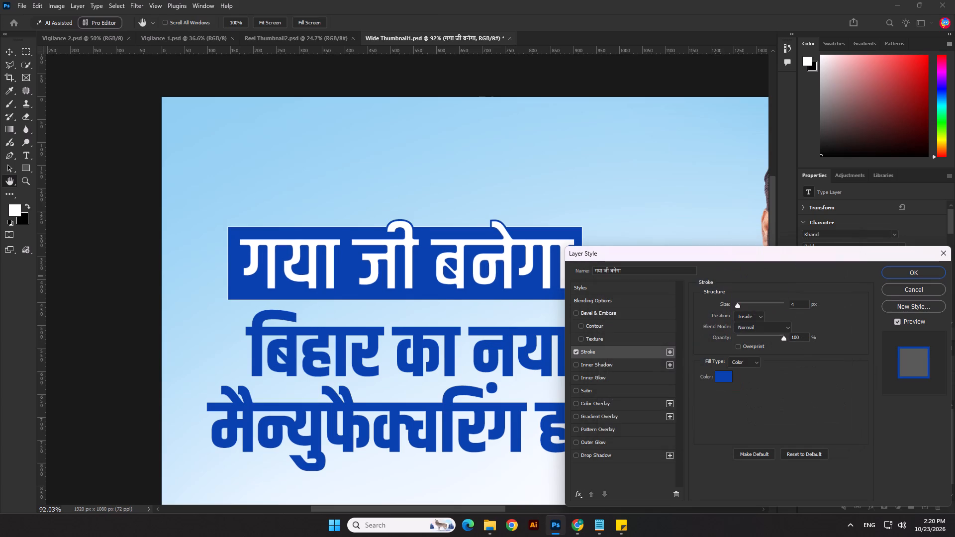
pyautogui.click(744, 313)
pyautogui.click(751, 326)
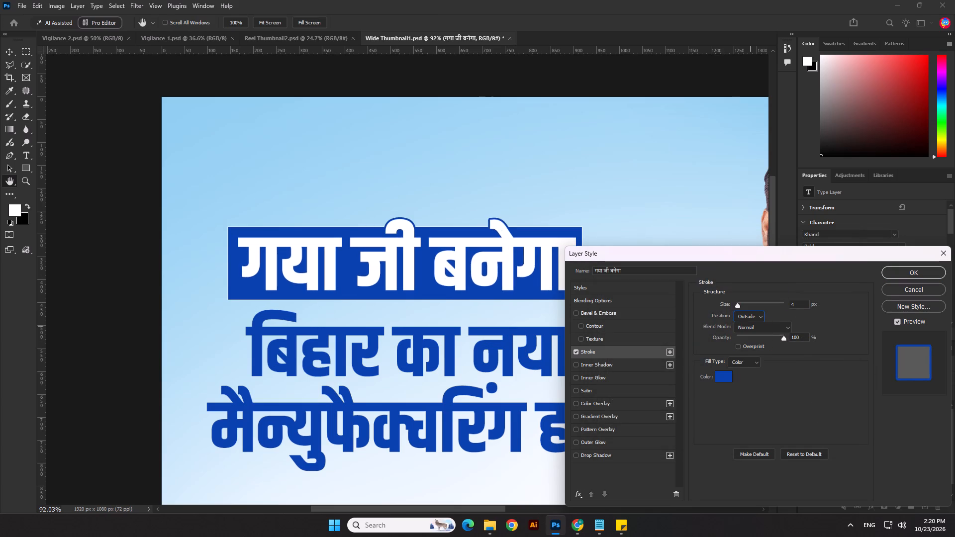
pyautogui.moveTo(804, 307); pyautogui.dragTo(771, 308)
pyautogui.press('8')
pyautogui.press('Return')
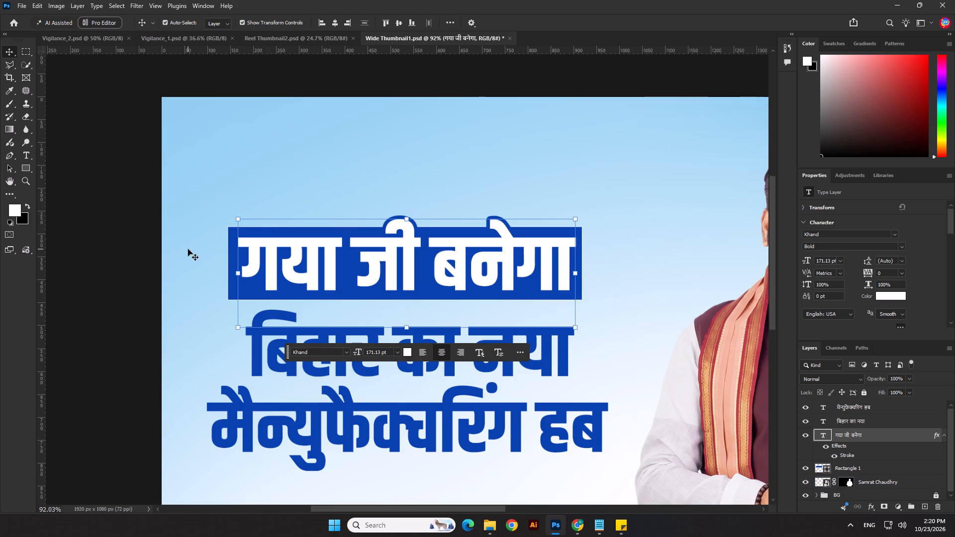
# Set alignment to Selection and align the horizontal centres of "गया जी बनेगा" and its blue rectangle.
pyautogui.click(103, 245)
pyautogui.moveTo(91, 221); pyautogui.dragTo(412, 281)
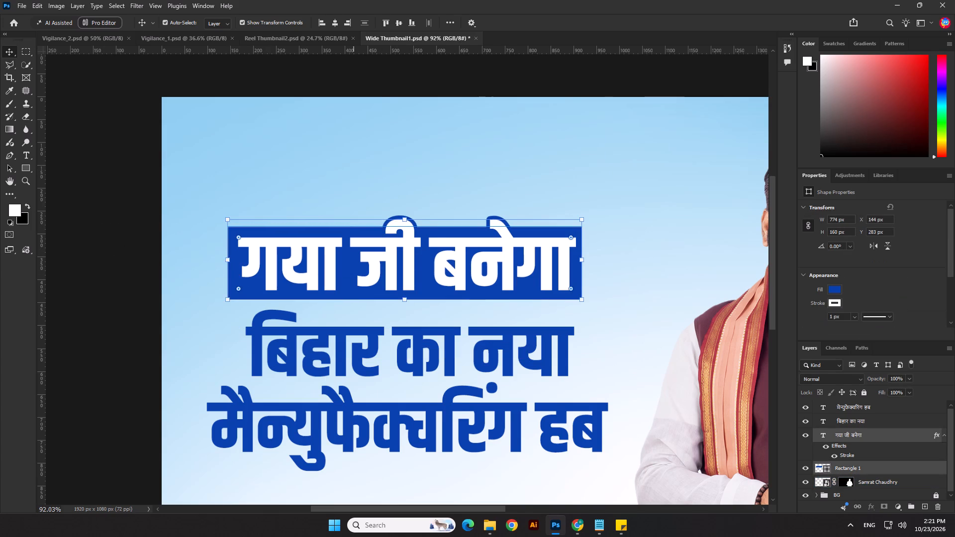
pyautogui.click(338, 22)
pyautogui.scroll(-7, 357, 131)
pyautogui.hotkey('ctrl', 'z')
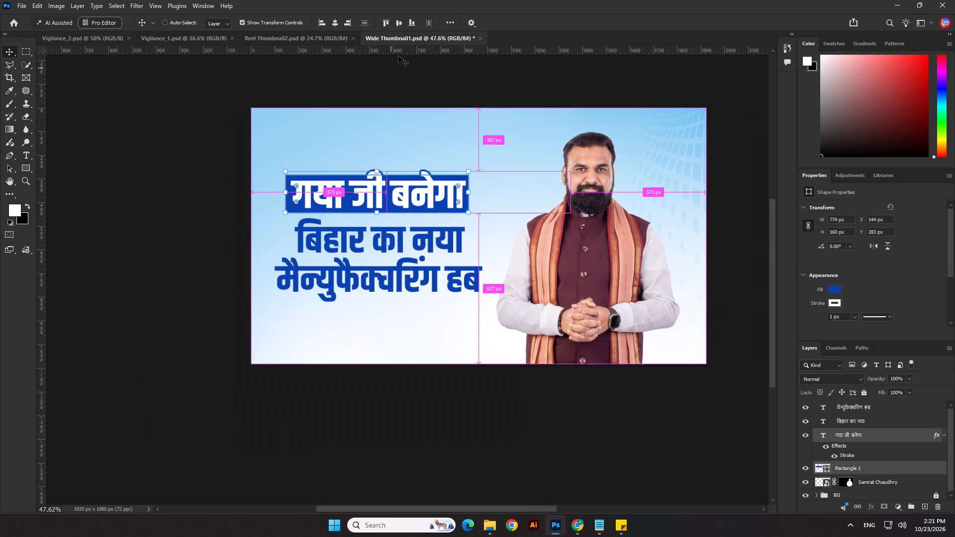
pyautogui.click(451, 21)
pyautogui.click(474, 114)
pyautogui.click(476, 123)
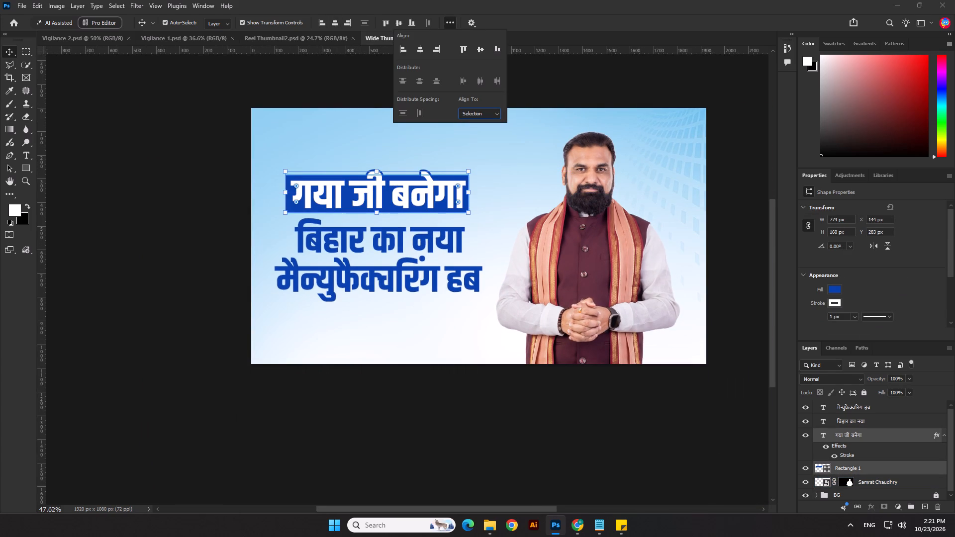
pyautogui.click(336, 26)
pyautogui.click(190, 192)
# Save the thumbnail document.
pyautogui.scroll(-5, 224, 217)
pyautogui.hotkey('ctrl', 's')
# Scale the two blue lines "बिहार का नया" and "मैन्युफैक्चरिंग हब" together to about 110%.
pyautogui.scroll(3, 252, 240)
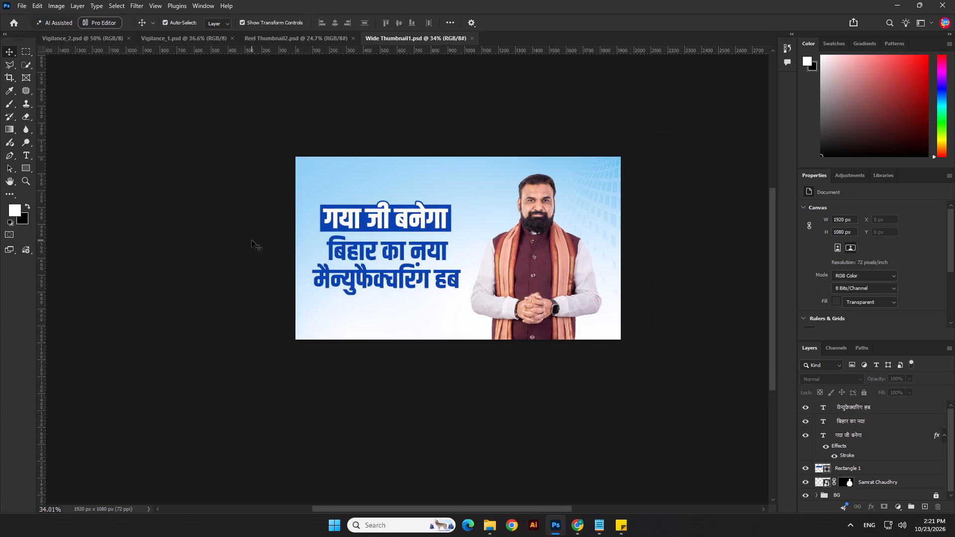
pyautogui.moveTo(241, 251); pyautogui.dragTo(400, 310)
pyautogui.moveTo(383, 299); pyautogui.dragTo(382, 306)
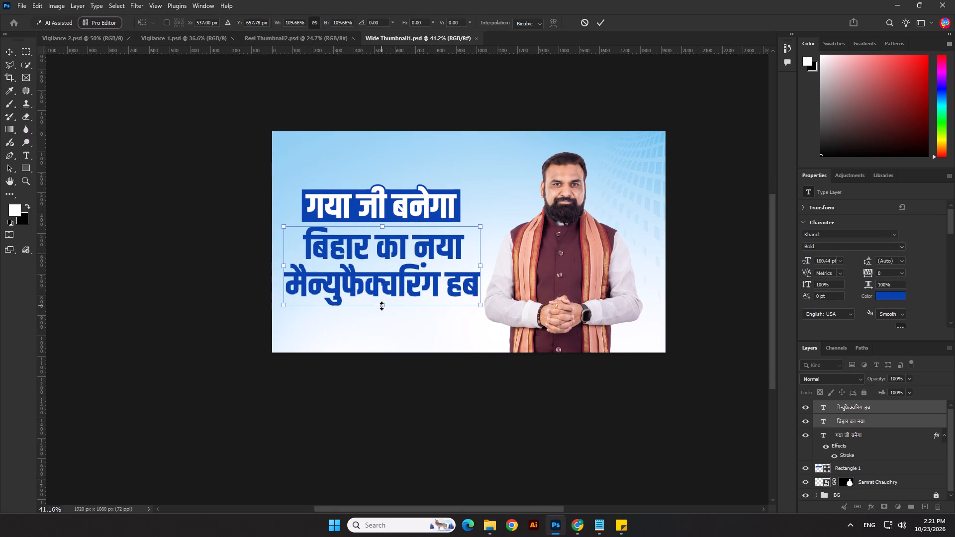
pyautogui.press('Return')
pyautogui.click(203, 277)
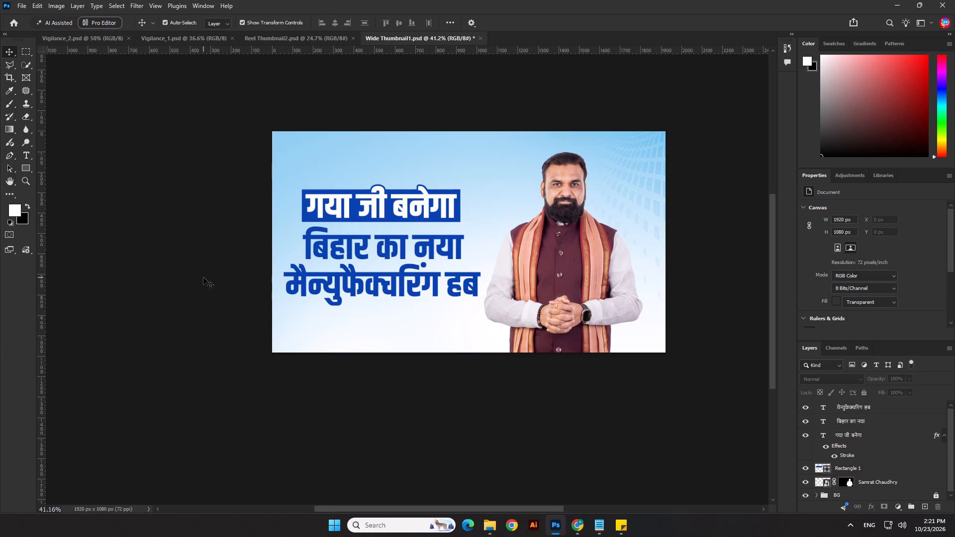
# Move all three headline lines and the rectangle about 115 px up and about 10 px to the right.
pyautogui.click(348, 442)
pyautogui.scroll(2, 383, 291)
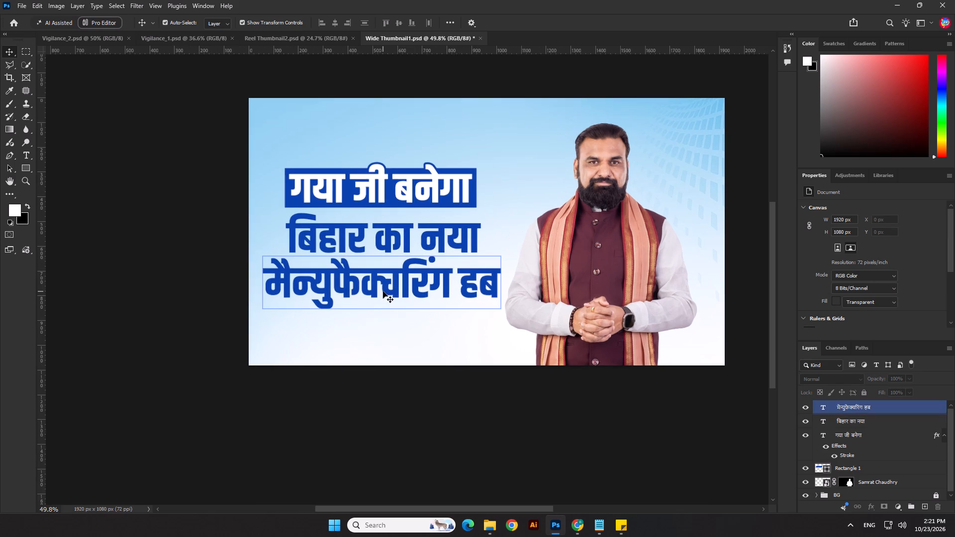
pyautogui.click(188, 282)
pyautogui.moveTo(202, 177); pyautogui.dragTo(409, 294)
pyautogui.moveTo(418, 290); pyautogui.dragTo(418, 285)
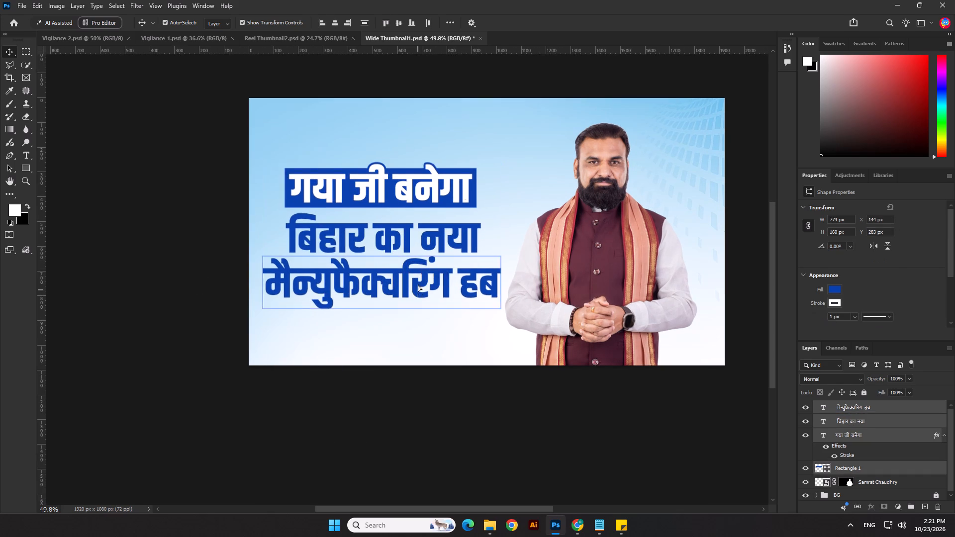
pyautogui.moveTo(418, 285); pyautogui.dragTo(423, 262)
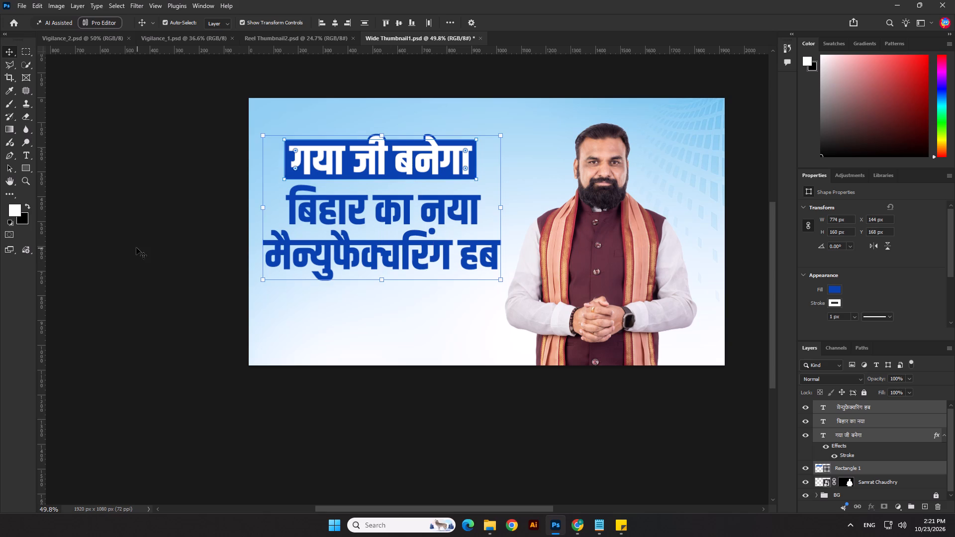
pyautogui.press('Right')
pyautogui.press('Right')
pyautogui.press('Right')
pyautogui.press('Right')
pyautogui.press('Right')
pyautogui.click(136, 248)
# Nudge the "मैन्युफैक्चरिंग हब" line slightly down to widen the gap below "बिहार का नया".
pyautogui.moveTo(199, 237); pyautogui.dragTo(341, 275)
pyautogui.press('Down')
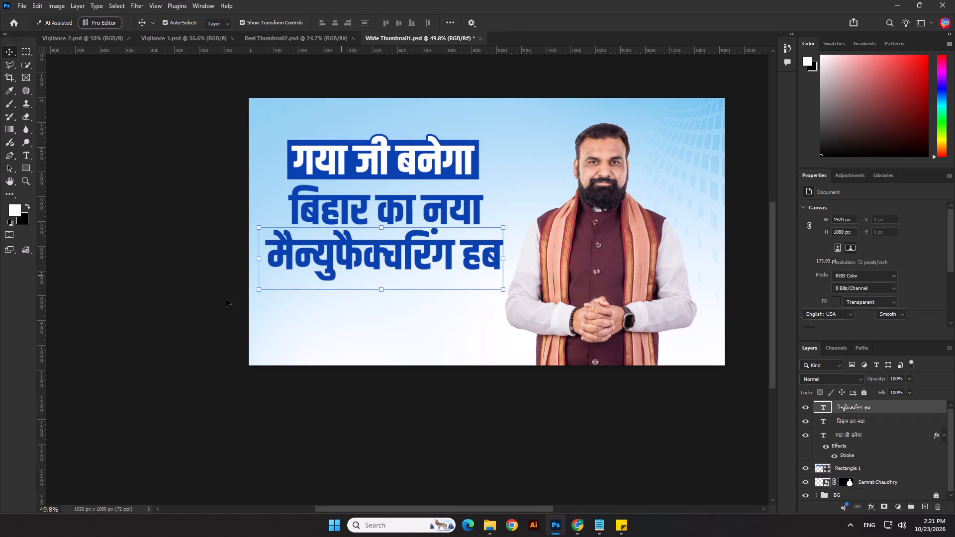
pyautogui.press('Down')
pyautogui.press('Down')
pyautogui.press('Down')
pyautogui.press('Down')
pyautogui.click(224, 301)
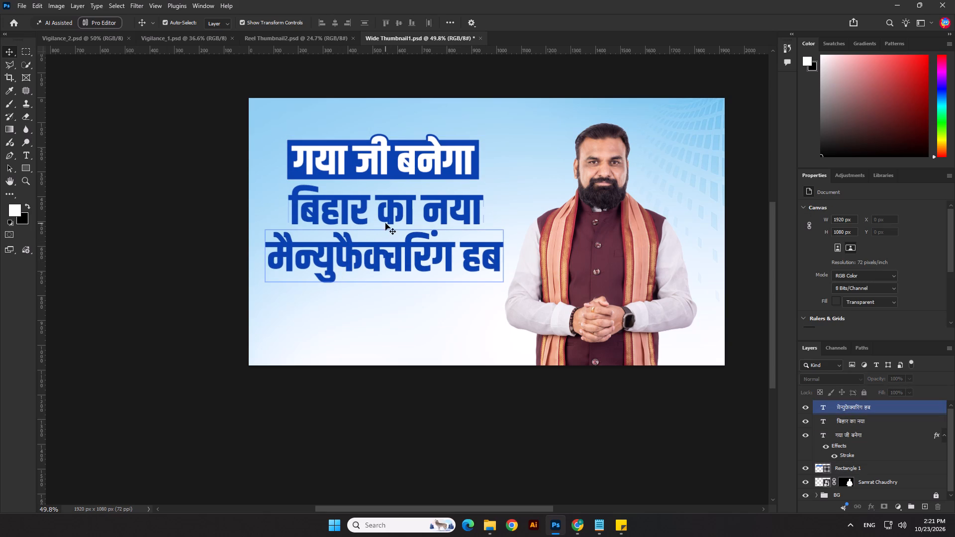
# Link the blue rectangle's corner radii and round all four corners to 20 px.
pyautogui.click(478, 155)
pyautogui.scroll(-2, 864, 290)
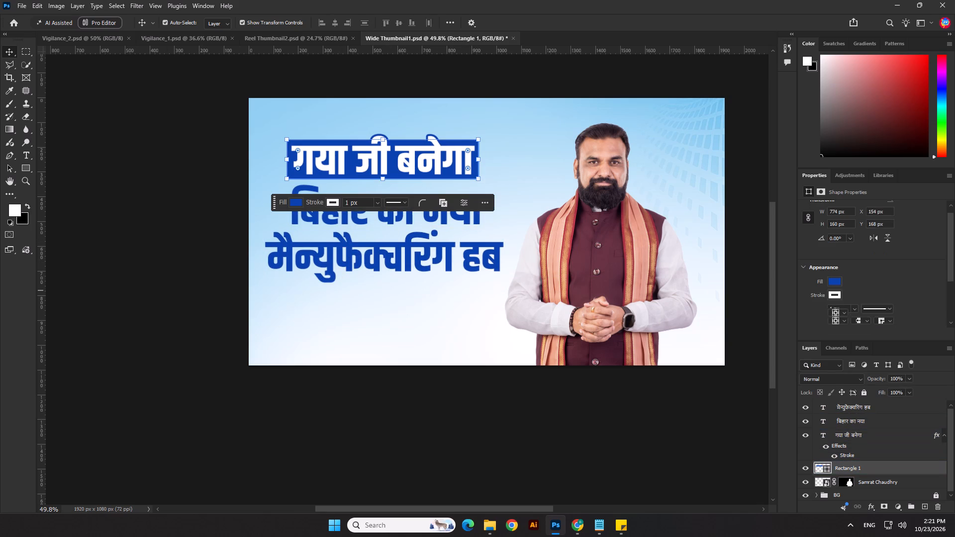
pyautogui.scroll(-2, 857, 286)
pyautogui.moveTo(843, 313); pyautogui.dragTo(796, 308)
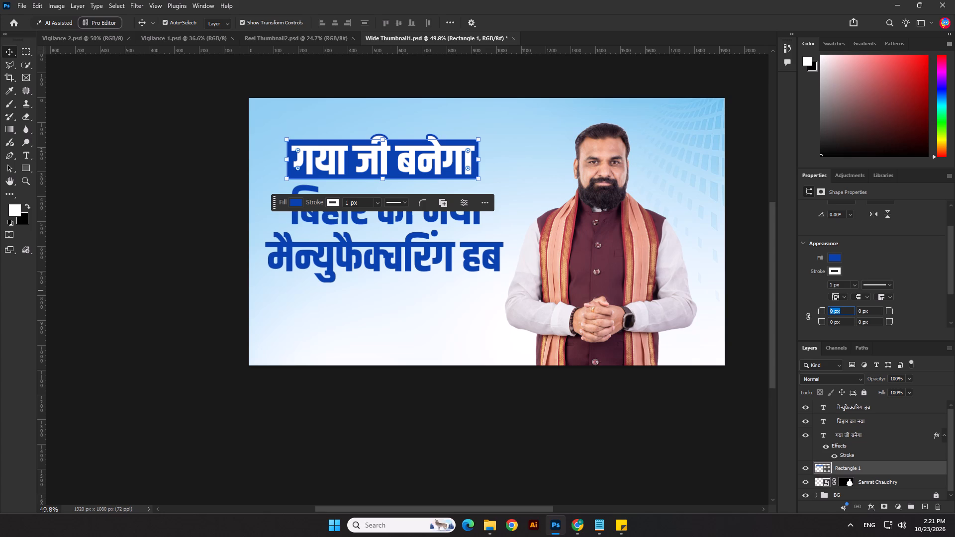
pyautogui.write('20')
pyautogui.press('Return')
pyautogui.hotkey('ctrl', 'z')
pyautogui.click(804, 319)
pyautogui.moveTo(844, 310); pyautogui.dragTo(812, 315)
pyautogui.write('20')
pyautogui.press('Return')
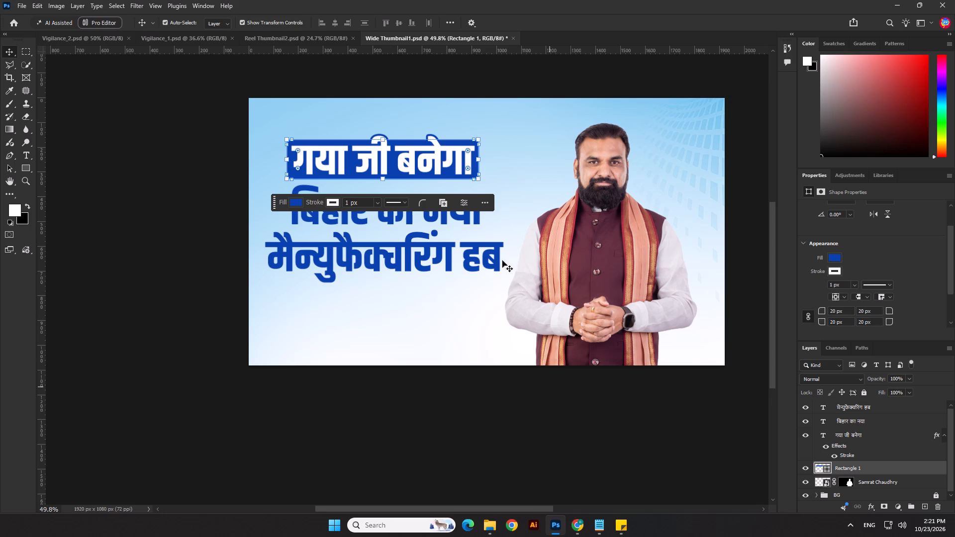
# Widen the rounded blue rectangle to about 785 px.
pyautogui.keyDown('shift'); pyautogui.click(480, 159); pyautogui.keyUp('shift')
pyautogui.press('Return')
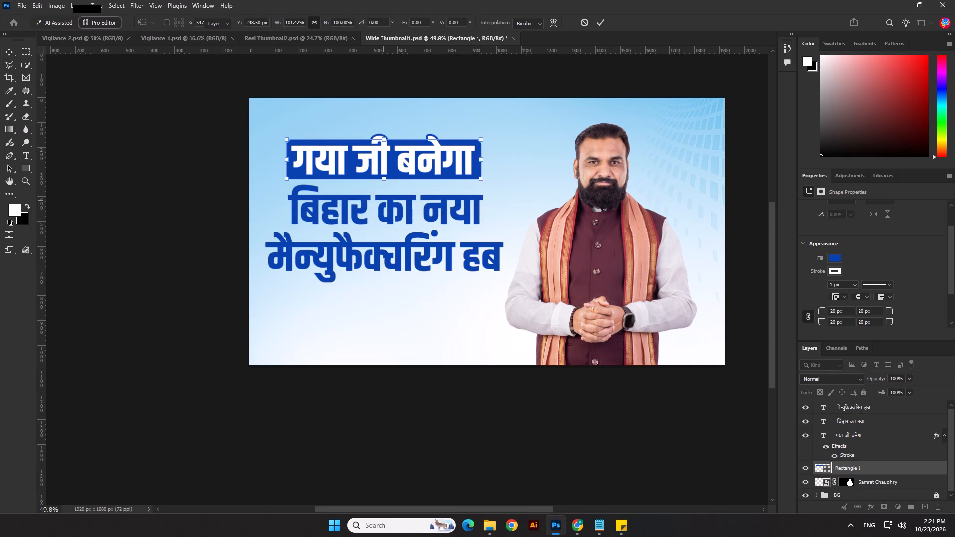
pyautogui.click(206, 164)
# Align the three headline lines and the rectangle on their horizontal centres.
pyautogui.moveTo(188, 130); pyautogui.dragTo(408, 296)
pyautogui.click(335, 16)
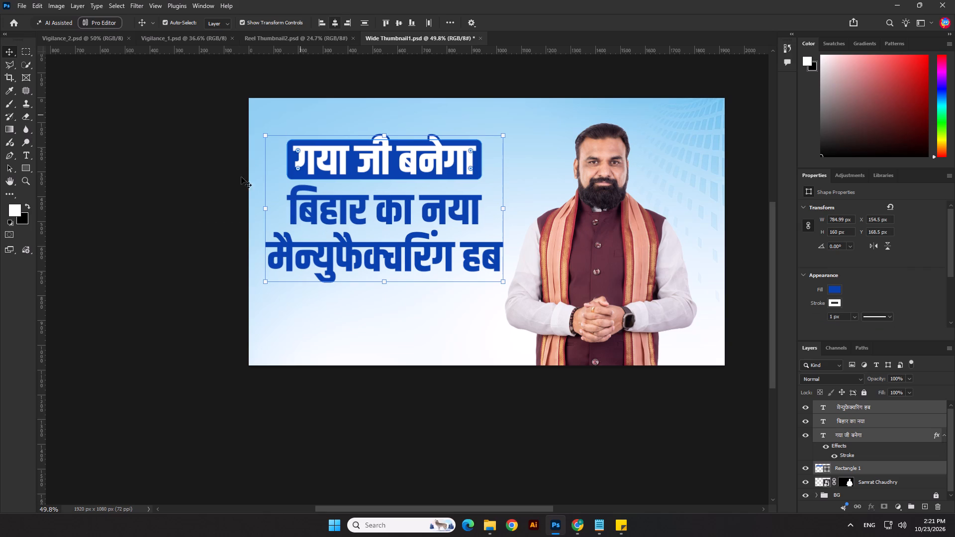
pyautogui.click(176, 235)
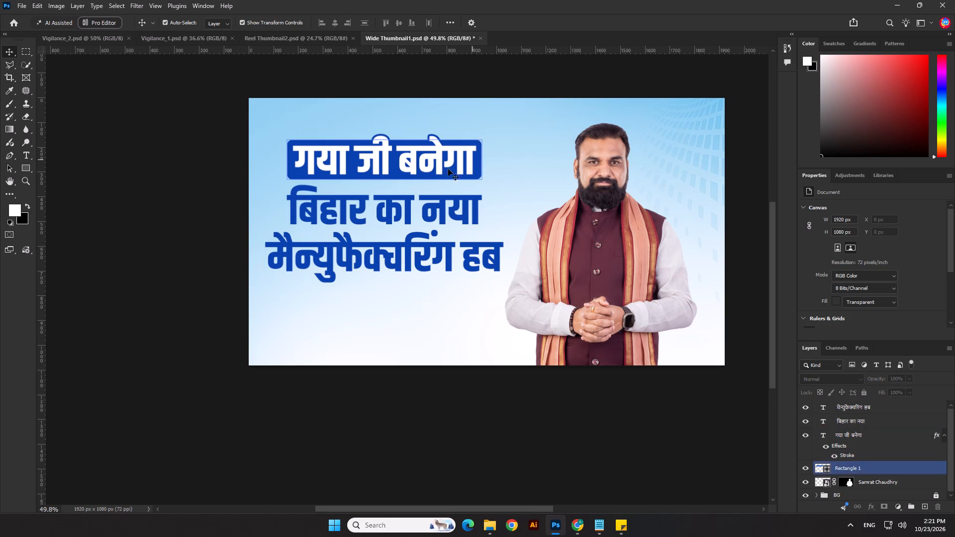
# Reduce the blue rectangle's height to about 138 px and nudge it down behind "गया जी बनेगा".
pyautogui.click(392, 167)
pyautogui.scroll(2, 378, 190)
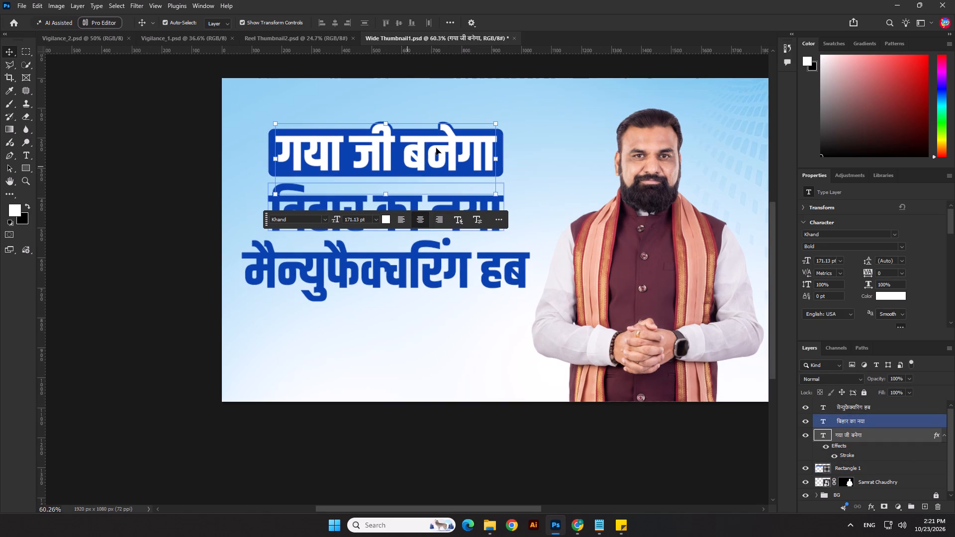
pyautogui.click(513, 146)
pyautogui.click(502, 149)
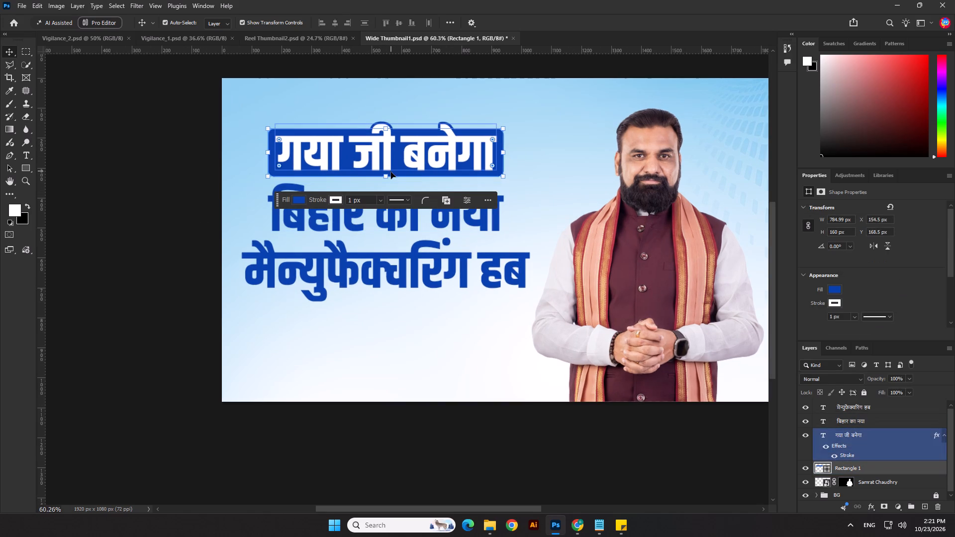
pyautogui.keyDown('shift'); pyautogui.moveTo(389, 176); pyautogui.dragTo(392, 176); pyautogui.keyUp('shift')
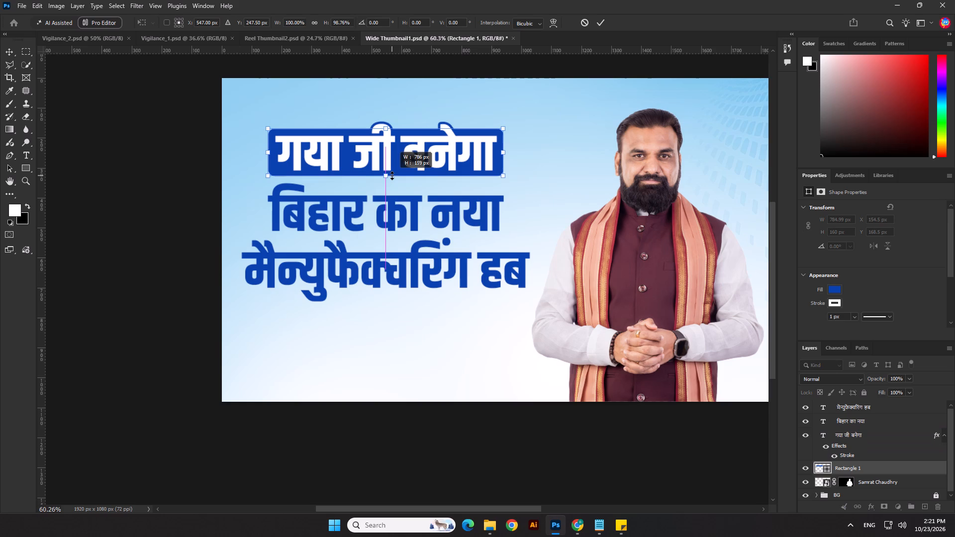
pyautogui.keyDown('shift'); pyautogui.moveTo(392, 176); pyautogui.dragTo(400, 173); pyautogui.keyUp('shift')
pyautogui.scroll(3, 393, 161)
pyautogui.press('Down')
pyautogui.press('Down')
pyautogui.press('Down')
pyautogui.press('Down')
pyautogui.press('Down')
pyautogui.press('Down')
pyautogui.press('Down')
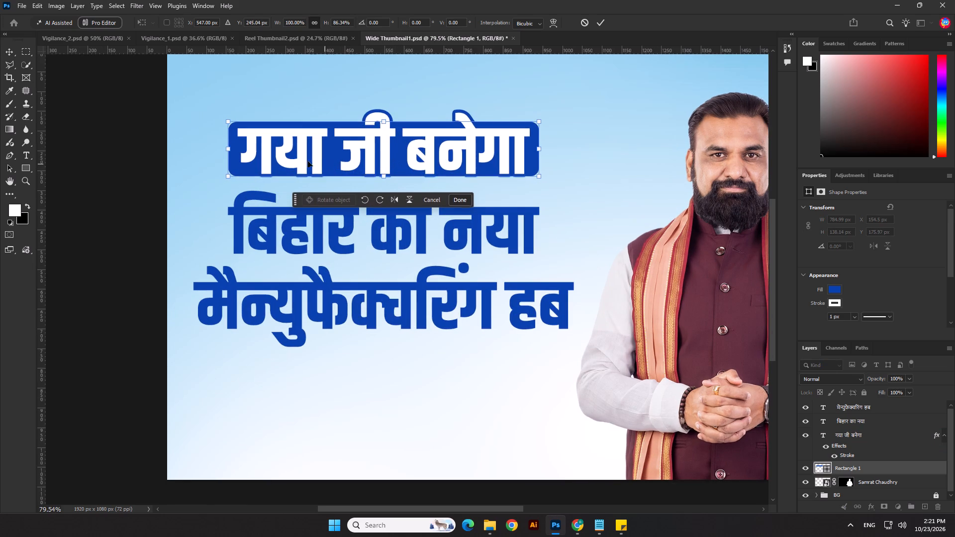
pyautogui.press('Down')
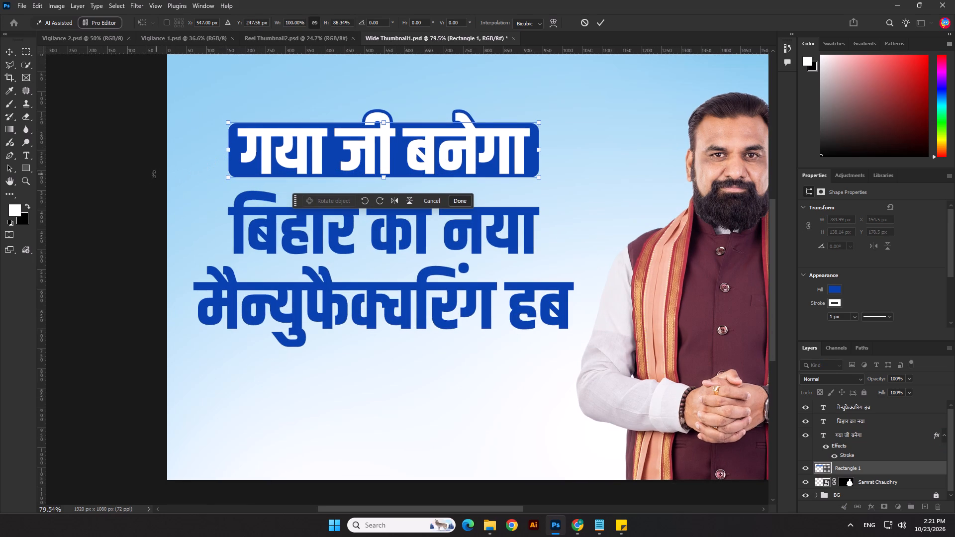
pyautogui.press('Return')
pyautogui.click(143, 178)
# Realign the resized rectangle and all three headline lines on their horizontal centres.
pyautogui.scroll(-5, 276, 284)
pyautogui.click(147, 289)
pyautogui.moveTo(151, 185); pyautogui.dragTo(365, 358)
pyautogui.click(335, 22)
pyautogui.click(117, 274)
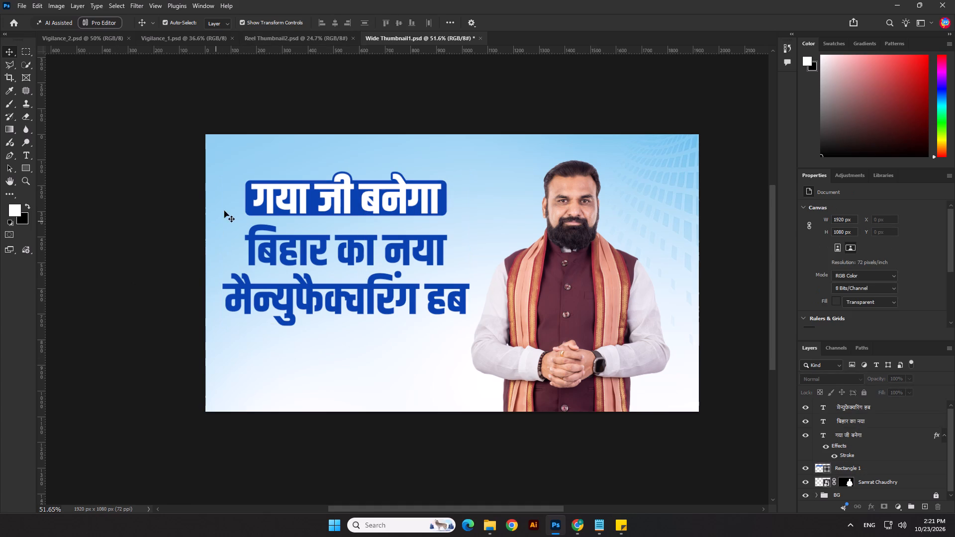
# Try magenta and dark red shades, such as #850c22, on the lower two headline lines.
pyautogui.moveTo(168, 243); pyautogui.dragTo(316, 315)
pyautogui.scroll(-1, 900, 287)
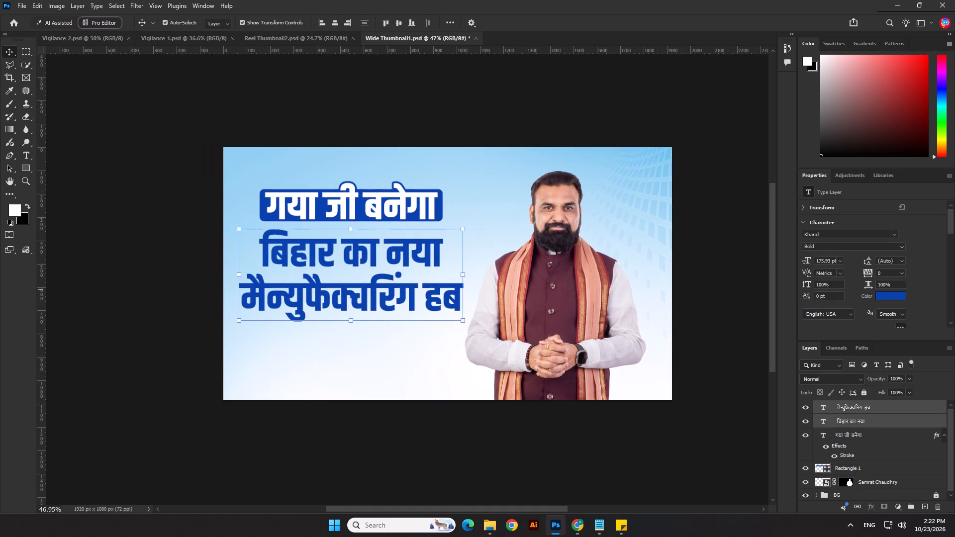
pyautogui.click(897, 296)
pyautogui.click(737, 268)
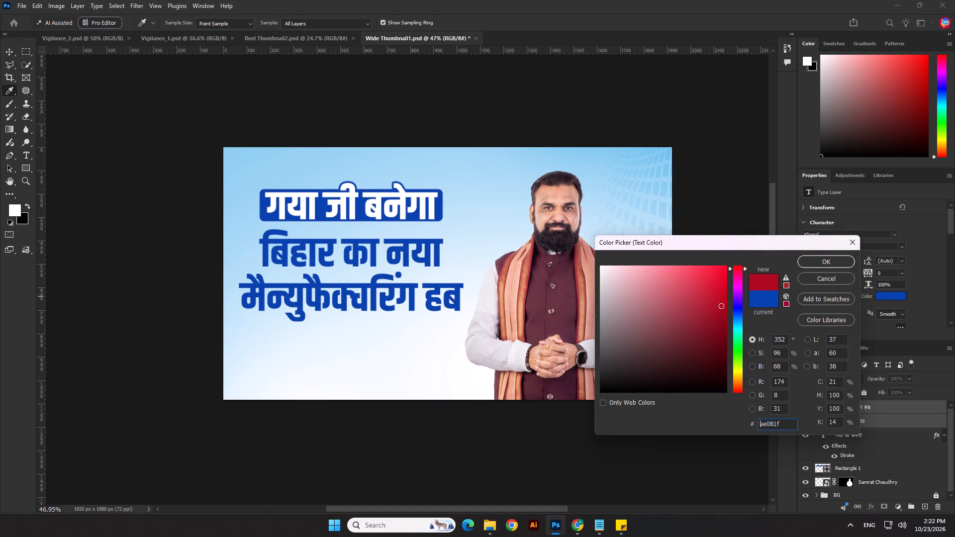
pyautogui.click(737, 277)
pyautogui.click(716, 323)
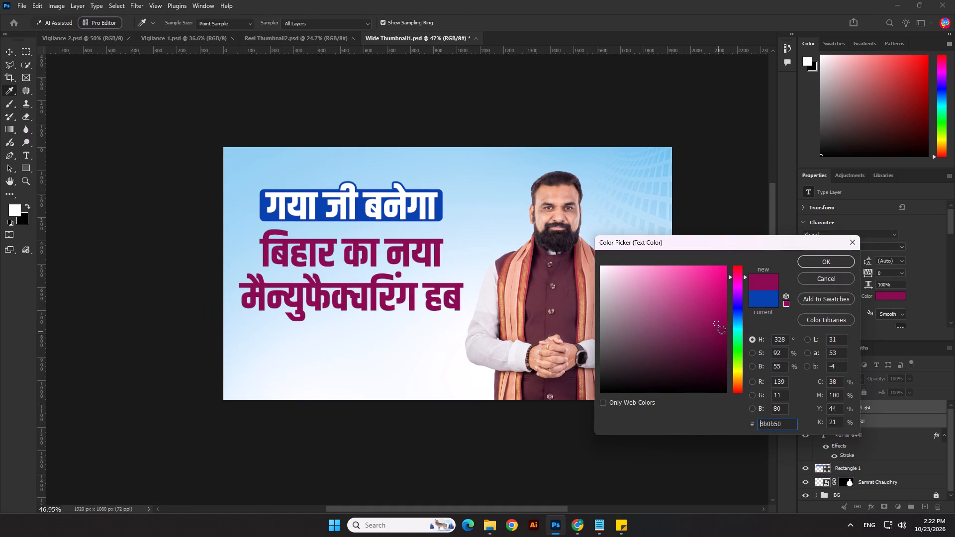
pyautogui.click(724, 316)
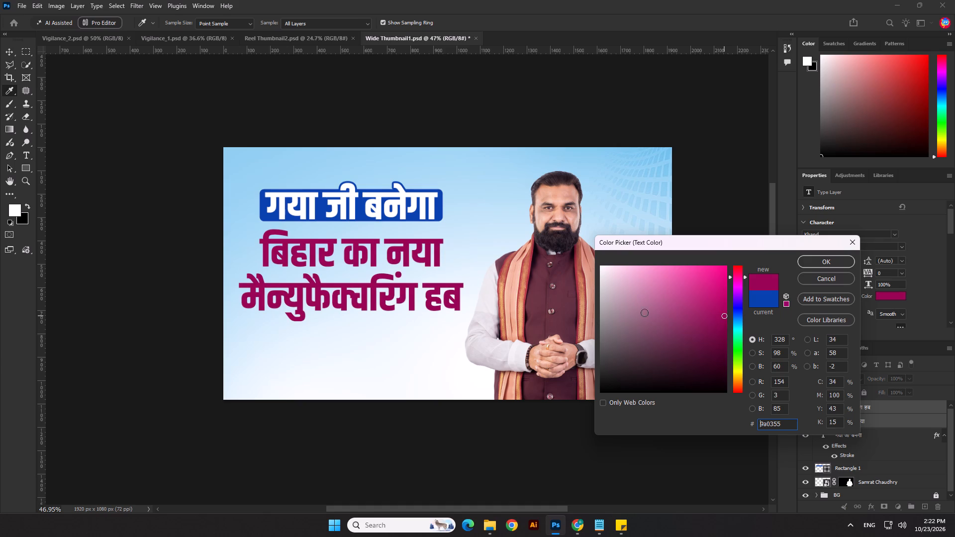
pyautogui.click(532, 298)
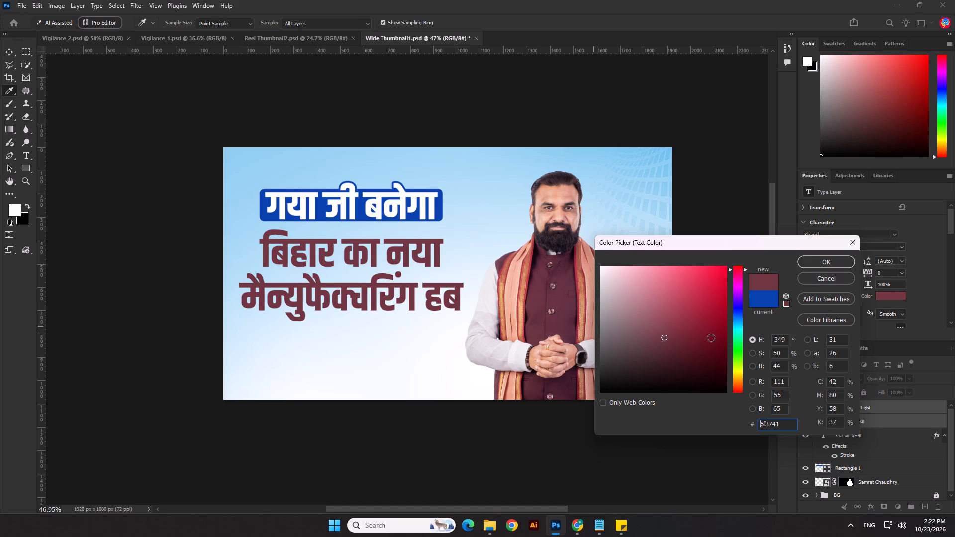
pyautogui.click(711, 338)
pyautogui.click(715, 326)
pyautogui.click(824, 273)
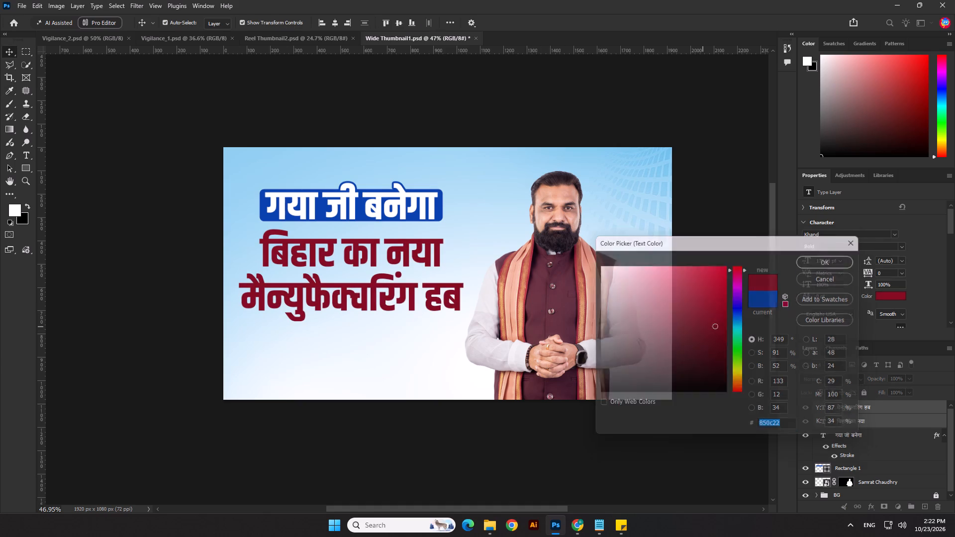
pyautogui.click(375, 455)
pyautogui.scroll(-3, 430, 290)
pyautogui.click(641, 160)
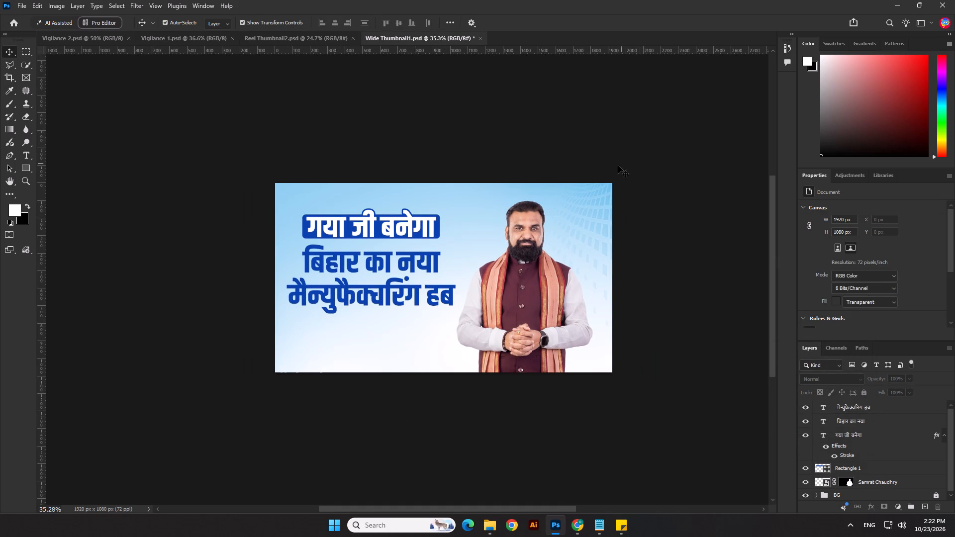
pyautogui.scroll(3, 410, 319)
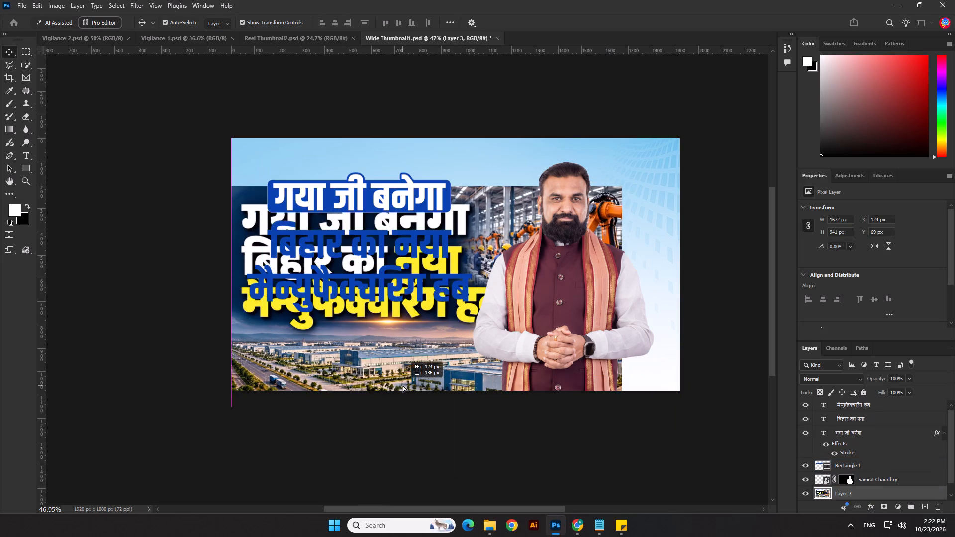
pyautogui.moveTo(403, 385); pyautogui.dragTo(402, 382)
pyautogui.press('Return')
# Add a layer mask to the pasted factory image.
pyautogui.click(866, 501)
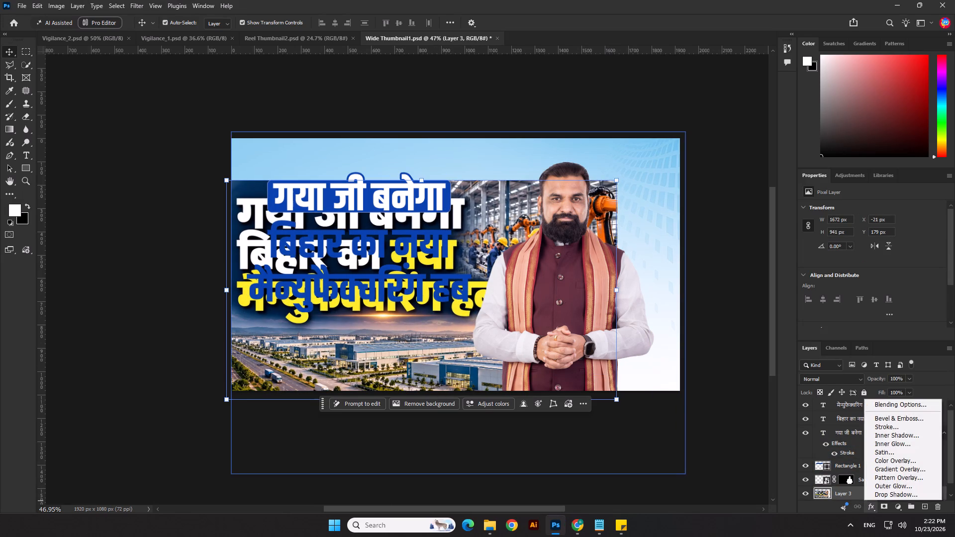
pyautogui.click(879, 505)
pyautogui.click(882, 505)
# Apply a vertical black-to-white linear gradient to the mask, fading out the factory image behind the headline.
pyautogui.click(11, 121)
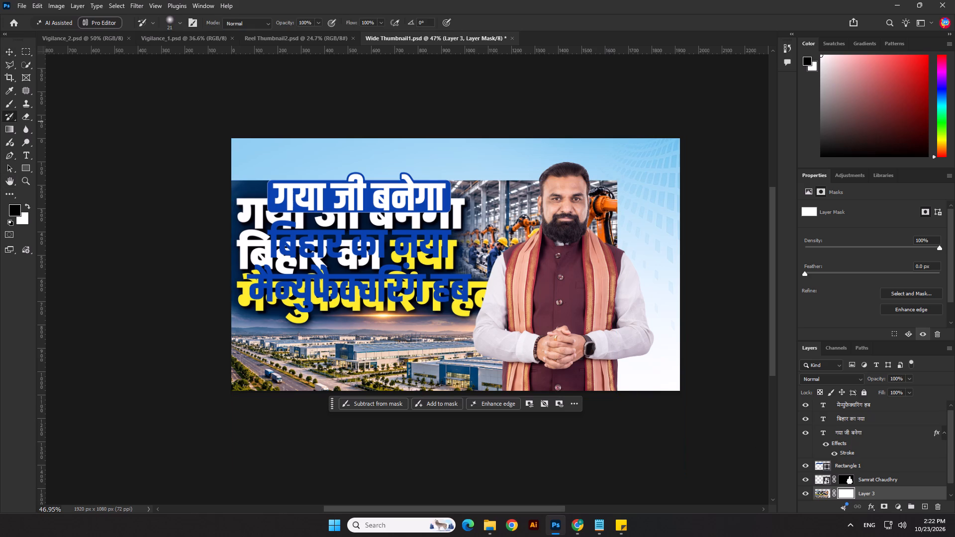
pyautogui.click(9, 133)
pyautogui.keyDown('shift'); pyautogui.moveTo(380, 179); pyautogui.dragTo(384, 340); pyautogui.keyUp('shift')
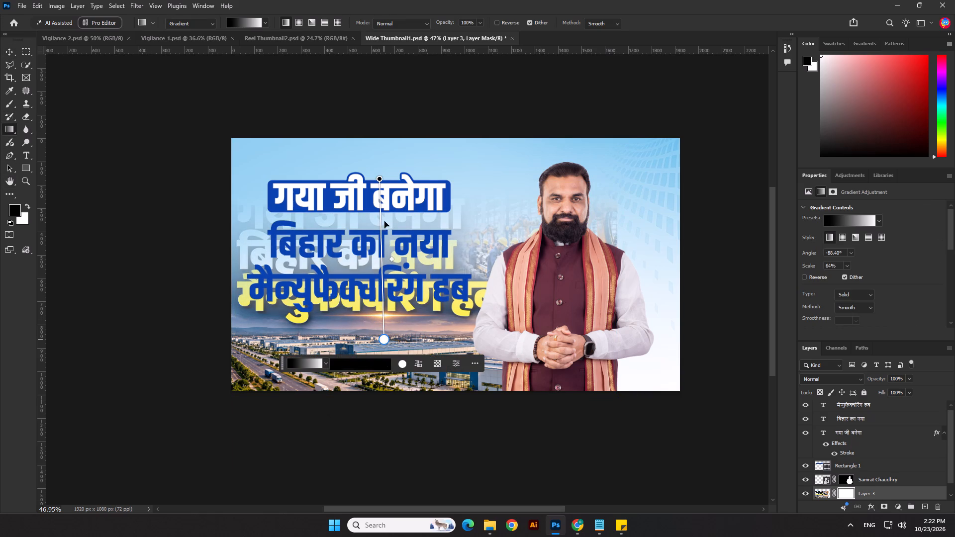
pyautogui.moveTo(379, 180); pyautogui.dragTo(379, 313)
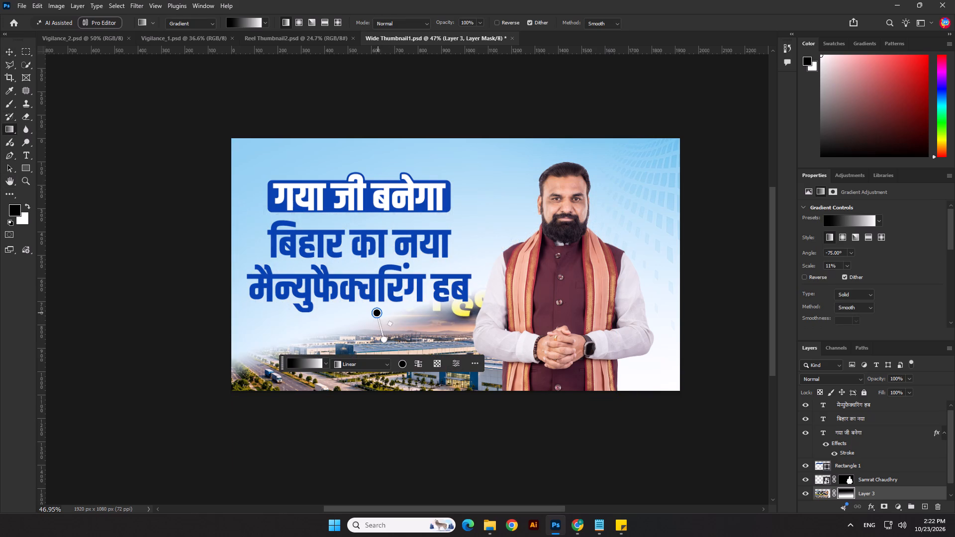
pyautogui.moveTo(379, 313); pyautogui.dragTo(386, 313)
pyautogui.keyDown('shift'); pyautogui.moveTo(384, 339); pyautogui.dragTo(384, 352); pyautogui.keyUp('shift')
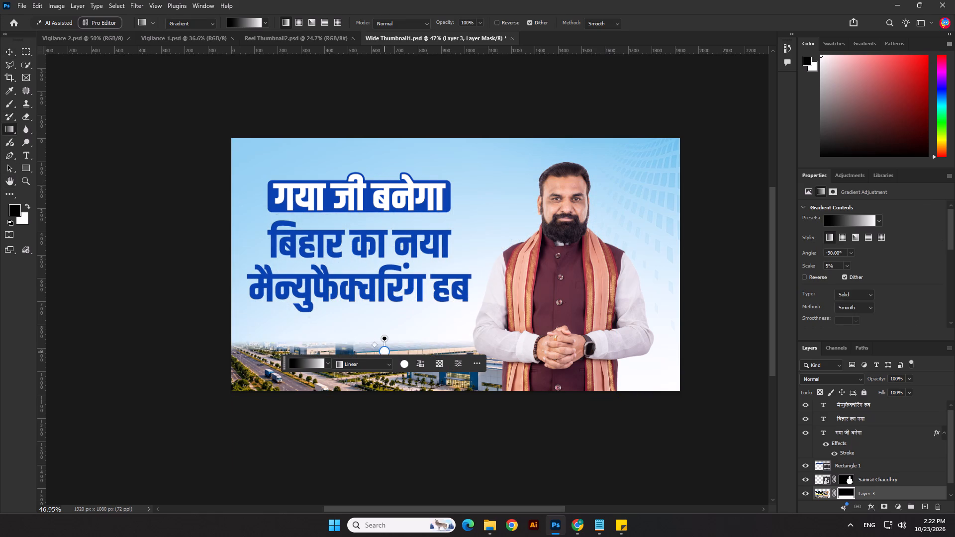
pyautogui.keyDown('shift'); pyautogui.moveTo(384, 352); pyautogui.dragTo(384, 350); pyautogui.keyUp('shift')
pyautogui.hotkey('ctrl', 'z')
# Refine the mask gradient to a -90° fade at about 9% scale, just below the headline.
pyautogui.scroll(3, 384, 349)
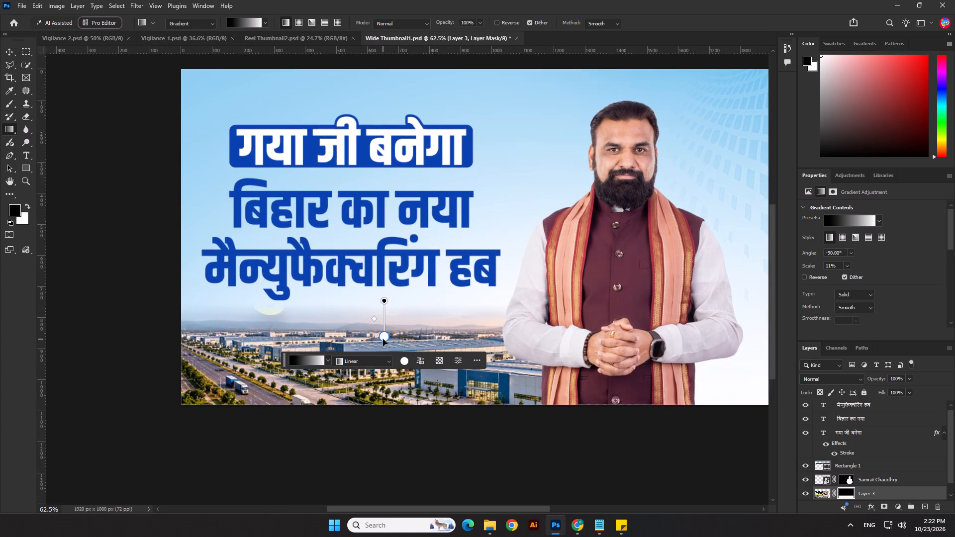
pyautogui.moveTo(383, 339); pyautogui.dragTo(385, 363)
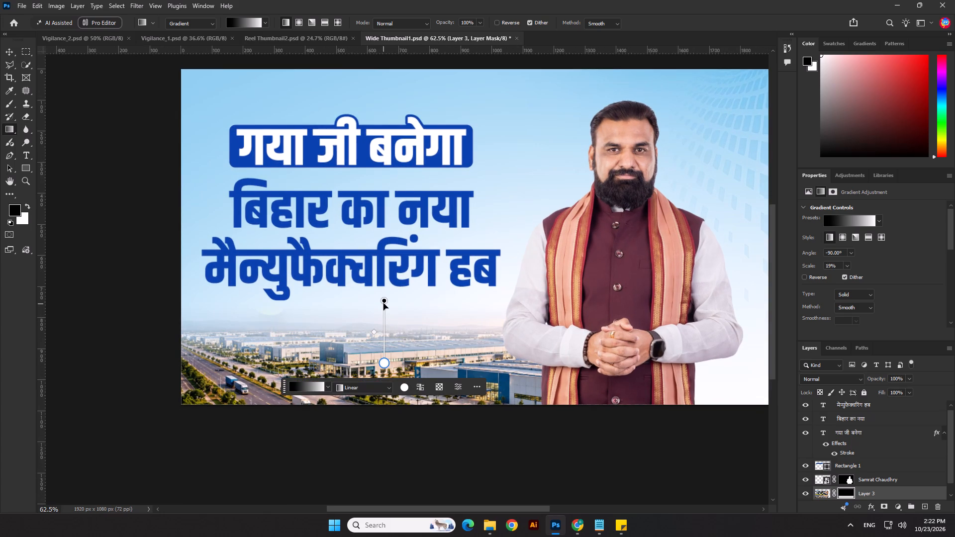
pyautogui.moveTo(383, 303); pyautogui.dragTo(382, 309)
pyautogui.scroll(-4, 372, 301)
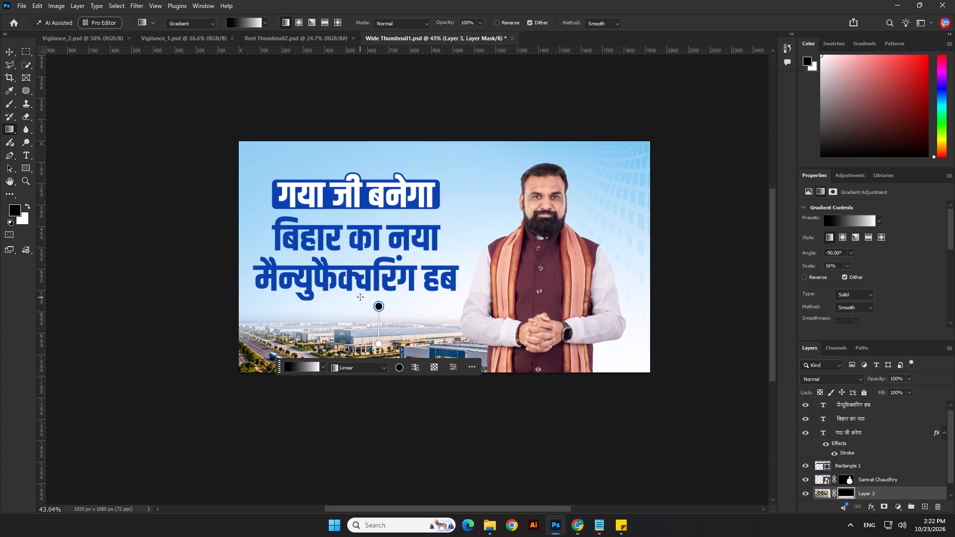
pyautogui.moveTo(377, 343); pyautogui.dragTo(380, 329)
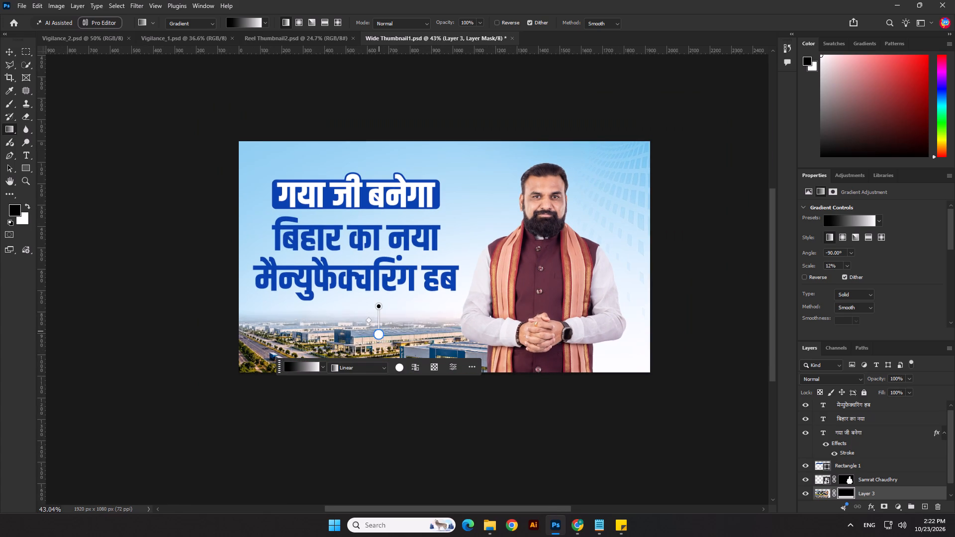
pyautogui.moveTo(380, 329); pyautogui.dragTo(381, 328)
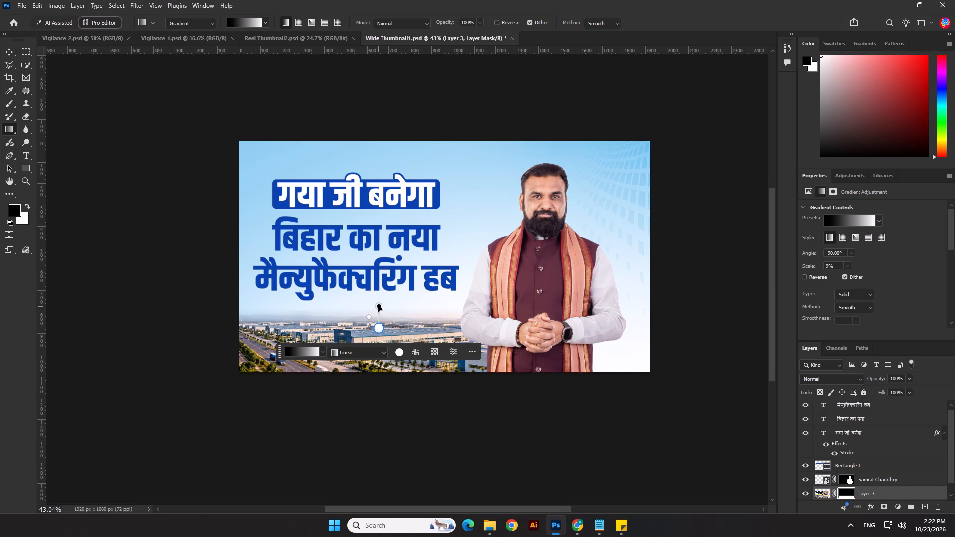
# Scale the masked factory image to about 116% to span the canvas width, and nudge it upward along the bottom edge.
pyautogui.click(12, 50)
pyautogui.scroll(-3, 424, 247)
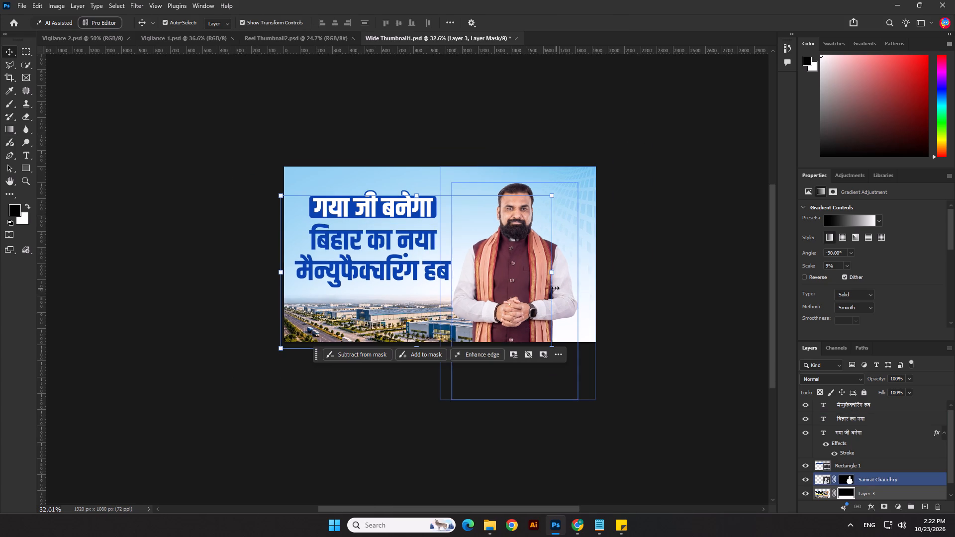
pyautogui.moveTo(553, 273); pyautogui.dragTo(597, 275)
pyautogui.press('Up')
pyautogui.press('Up')
pyautogui.press('Up')
pyautogui.press('Up')
pyautogui.press('Up')
pyautogui.press('Up')
pyautogui.press('Up')
pyautogui.press('Up')
pyautogui.press('Up')
pyautogui.press('Up')
pyautogui.press('Up')
pyautogui.press('Up')
pyautogui.press('Up')
pyautogui.press('Up')
pyautogui.press('Up')
pyautogui.press('Up')
pyautogui.press('Up')
pyautogui.press('Up')
pyautogui.press('Up')
pyautogui.press('Up')
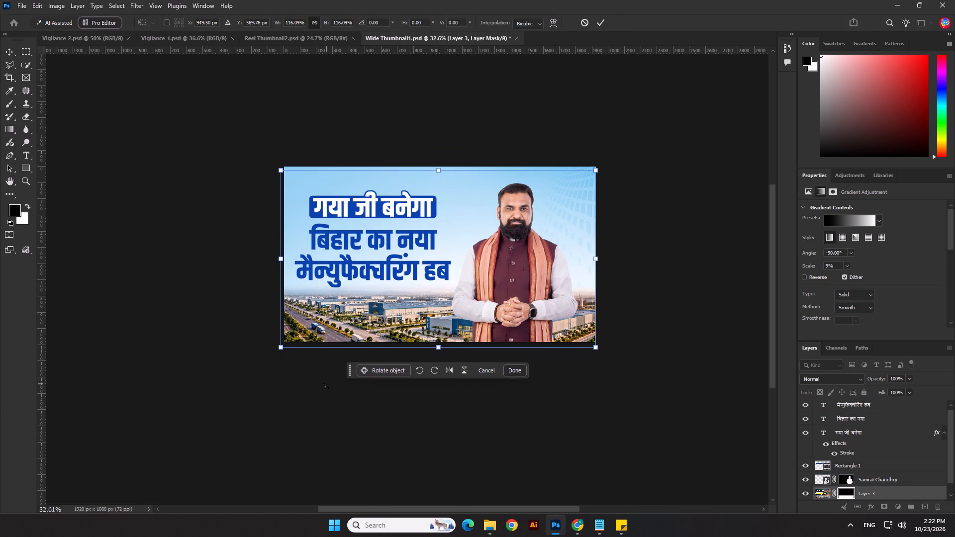
pyautogui.press('Up')
pyautogui.press('Down')
pyautogui.press('Down')
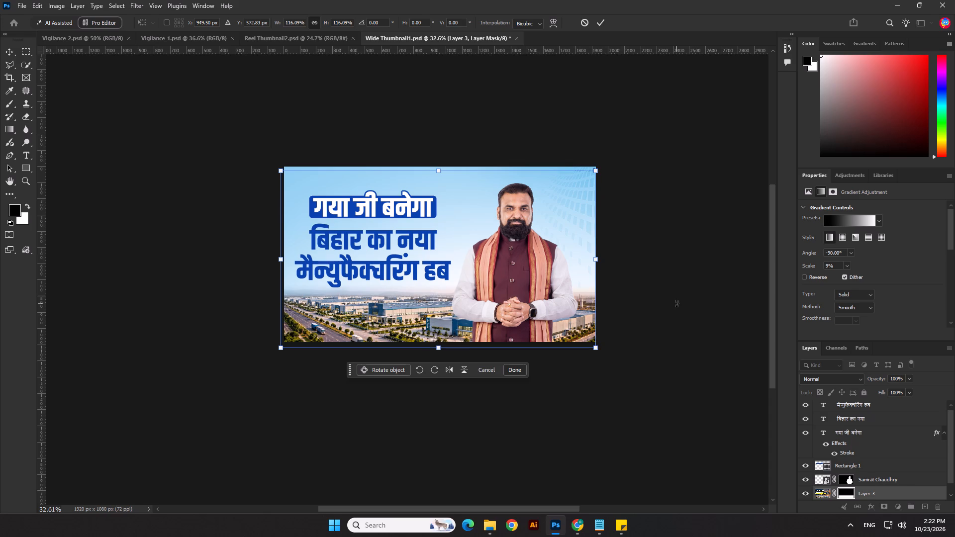
pyautogui.press('Down')
pyautogui.press('Down')
pyautogui.press('Return')
pyautogui.click(676, 303)
pyautogui.moveTo(215, 205); pyautogui.dragTo(309, 236)
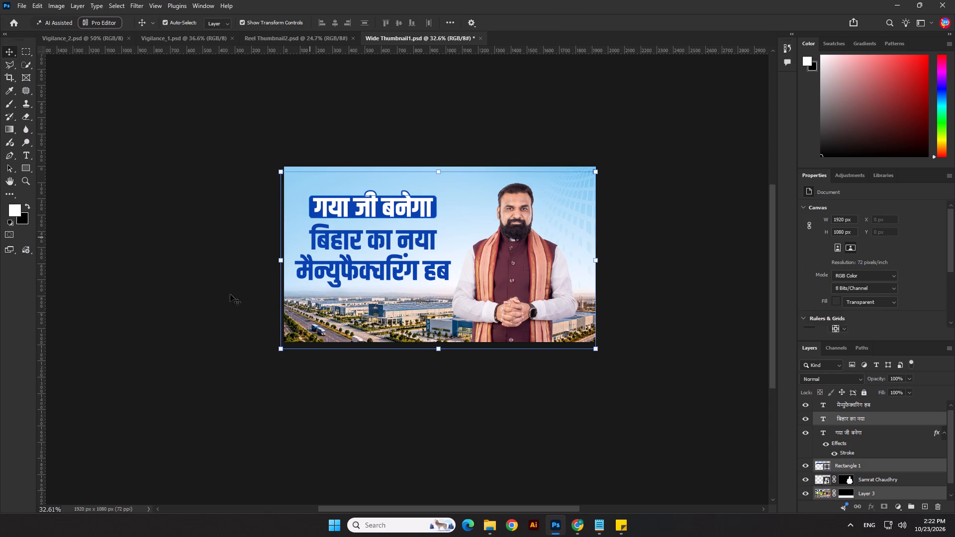
pyautogui.click(160, 326)
# Paint black on the factory image's mask with a 150 px brush around the bottom headline line to clear leftover traces.
pyautogui.click(353, 334)
pyautogui.click(847, 495)
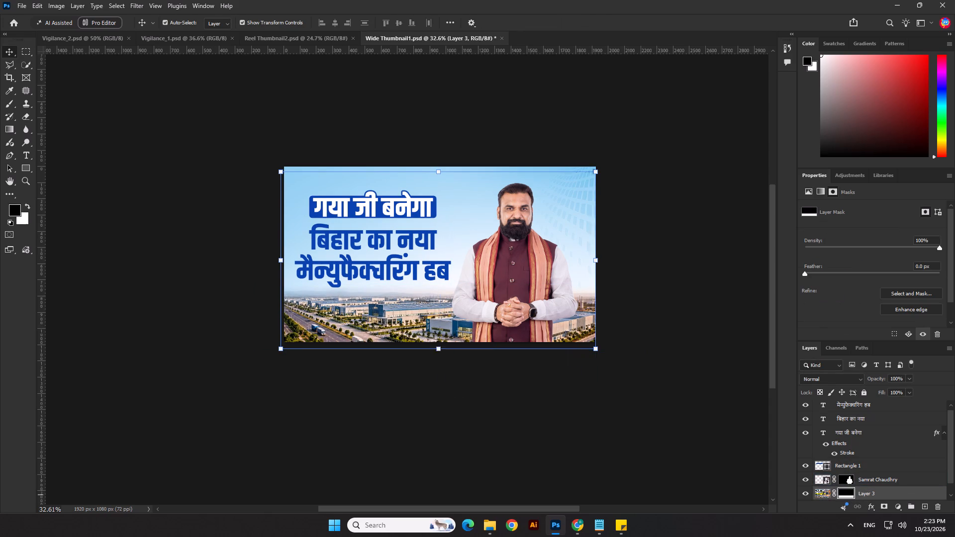
pyautogui.scroll(4, 0, 219)
pyautogui.click(7, 108)
pyautogui.scroll(5, 191, 305)
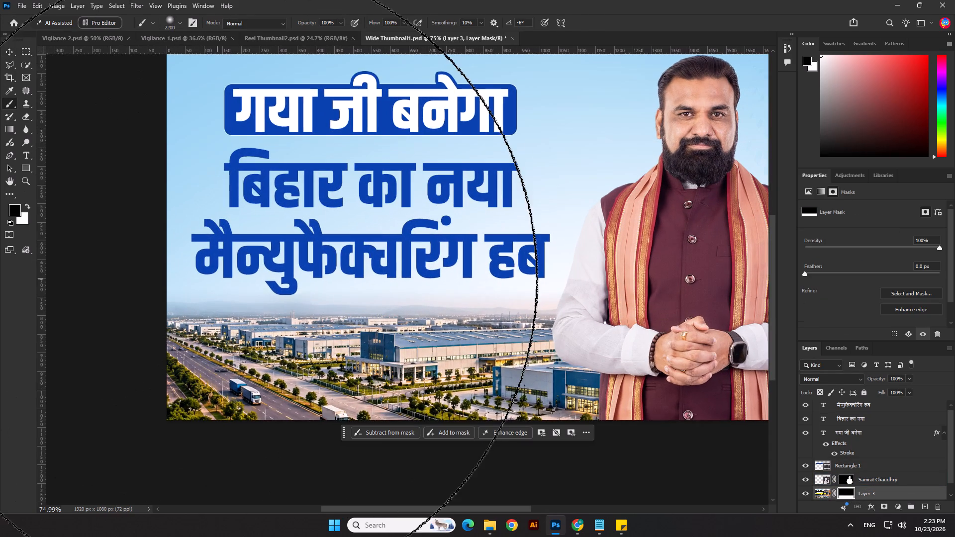
pyautogui.press('[')
pyautogui.press('[')
pyautogui.press('[')
pyautogui.press('[')
pyautogui.press('[')
pyautogui.press('[')
pyautogui.press('[')
pyautogui.press('[')
pyautogui.press('[')
pyautogui.press('[')
pyautogui.press('[')
pyautogui.press('[')
pyautogui.press('[')
pyautogui.press('[')
pyautogui.press('[')
pyautogui.press('[')
pyautogui.press('[')
pyautogui.press('[')
pyautogui.press('[')
pyautogui.press('[')
pyautogui.moveTo(303, 279); pyautogui.dragTo(303, 279)
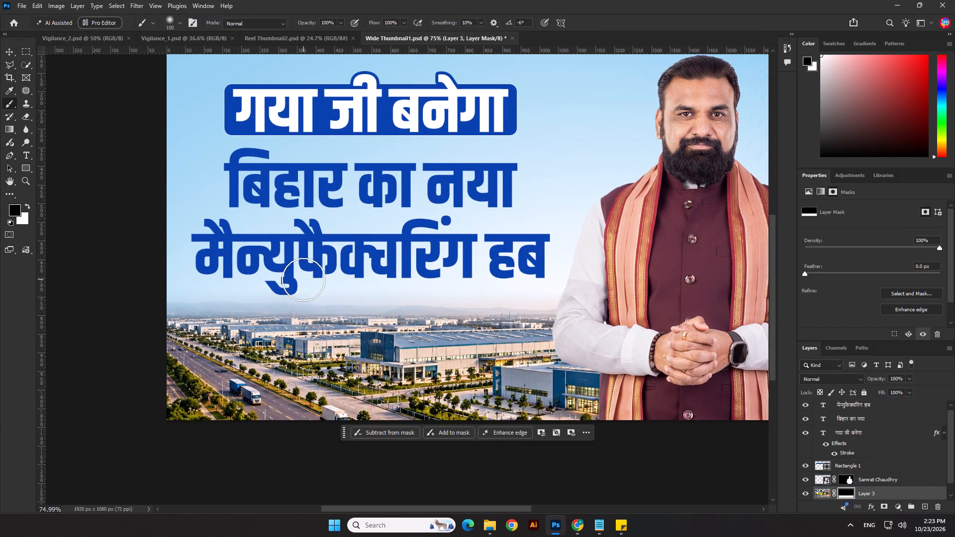
pyautogui.moveTo(303, 279); pyautogui.dragTo(125, 286)
pyautogui.moveTo(152, 285); pyautogui.dragTo(403, 308)
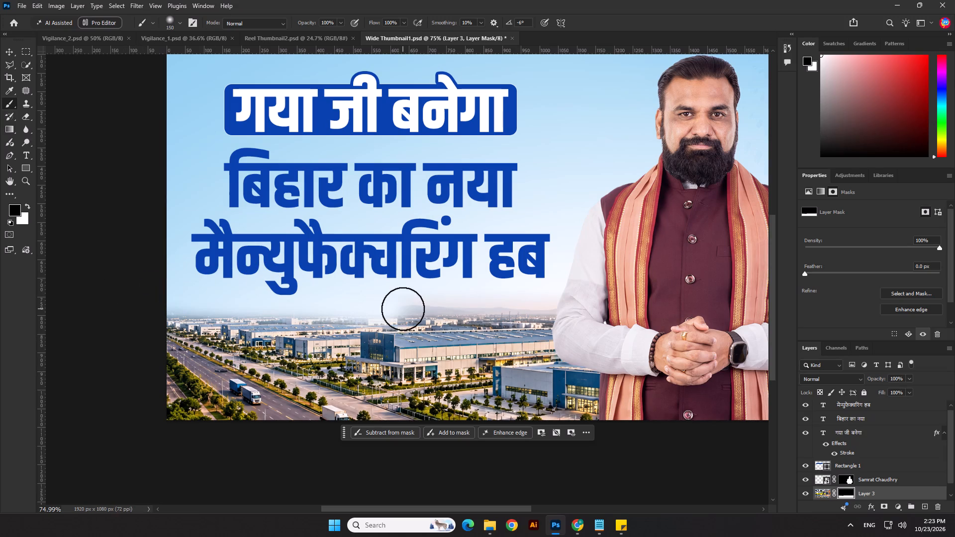
pyautogui.hotkey('ctrl', 'z')
pyautogui.moveTo(369, 275); pyautogui.dragTo(77, 260)
pyautogui.scroll(-4, 313, 266)
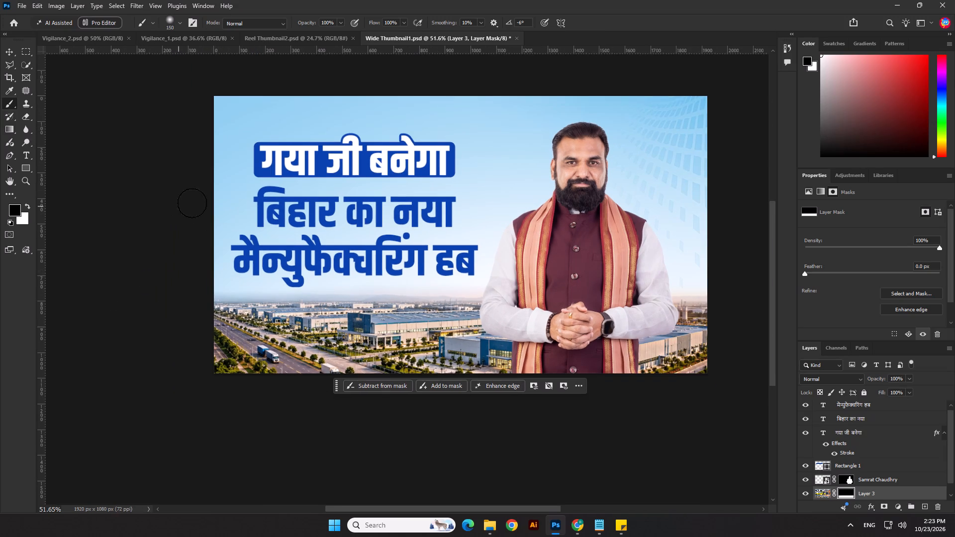
pyautogui.moveTo(484, 277); pyautogui.dragTo(283, 276)
pyautogui.click(8, 53)
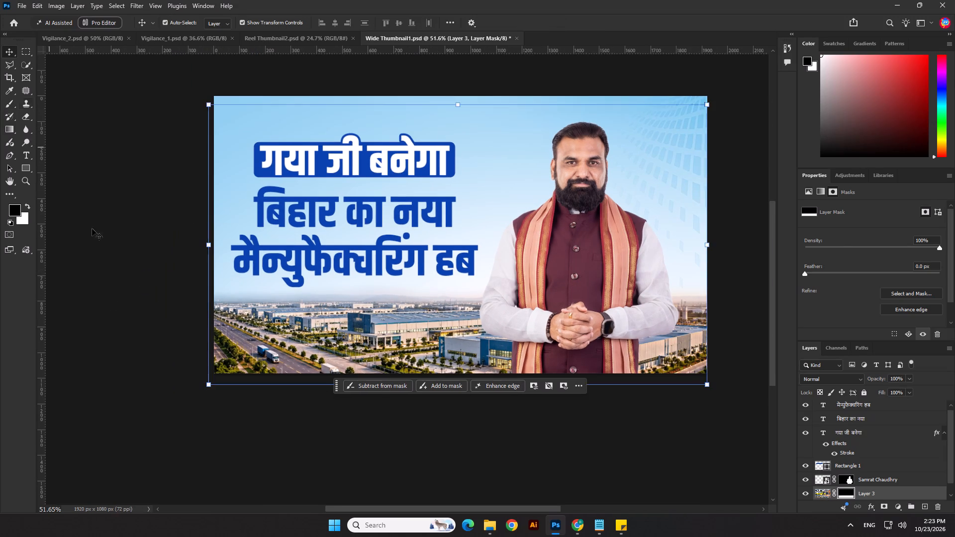
pyautogui.click(117, 273)
# Lock the factory image layer.
pyautogui.scroll(-5, 210, 321)
pyautogui.moveTo(228, 188); pyautogui.dragTo(348, 251)
pyautogui.click(246, 291)
pyautogui.click(374, 327)
pyautogui.click(863, 389)
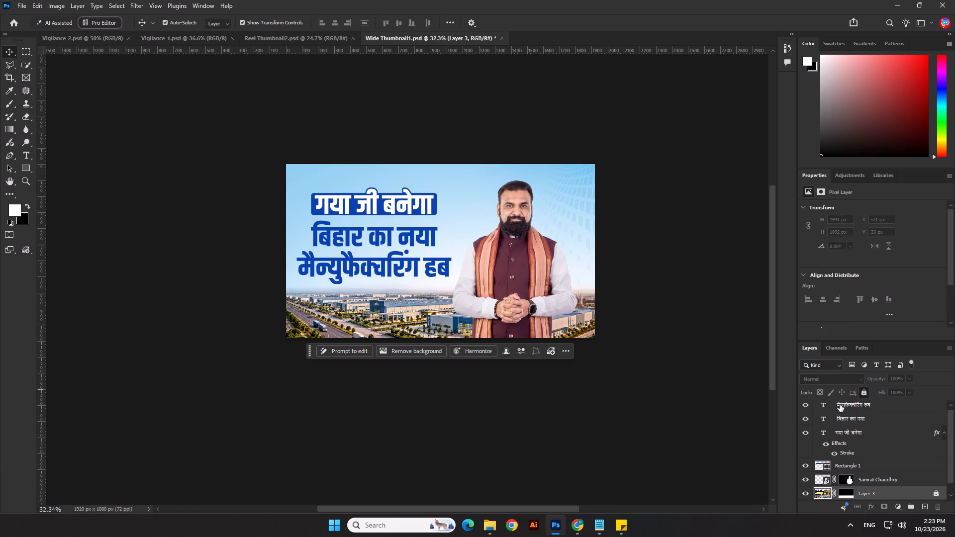
# Save the thumbnail document.
pyautogui.click(566, 428)
pyautogui.hotkey('ctrl', 's')
# Select the three headline lines together with their blue box, and nudge them slightly upward and a touch to the right.
pyautogui.moveTo(199, 178); pyautogui.dragTo(382, 271)
pyautogui.press('Up')
pyautogui.press('Up')
pyautogui.press('Up')
pyautogui.press('Up')
pyautogui.press('Up')
pyautogui.press('Up')
pyautogui.press('Up')
pyautogui.press('Up')
pyautogui.press('Up')
pyautogui.press('Up')
pyautogui.press('Up')
pyautogui.press('Up')
pyautogui.press('Up')
pyautogui.press('Up')
pyautogui.press('Up')
pyautogui.press('Up')
pyautogui.press('Up')
pyautogui.press('Up')
pyautogui.press('Up')
pyautogui.press('Up')
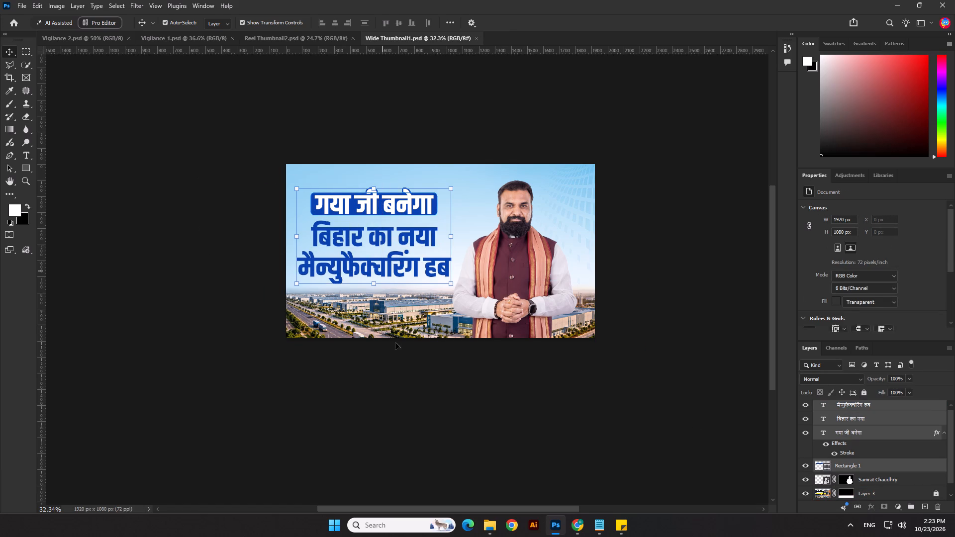
pyautogui.press('Right')
pyautogui.click(400, 406)
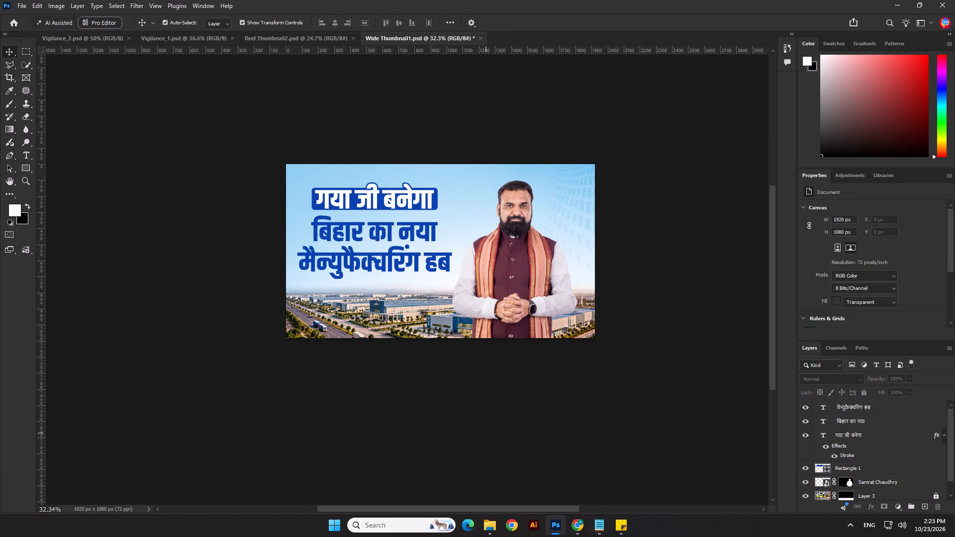
# Switch to Chrome and search Google Images for "optical flare" in a new browser tab.
pyautogui.click(577, 523)
pyautogui.click(760, 0)
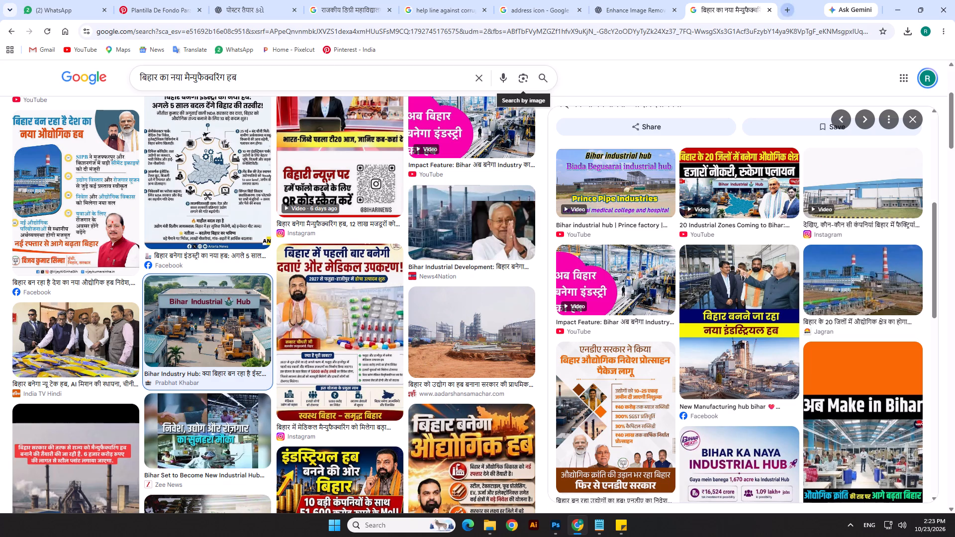
pyautogui.click(791, 12)
pyautogui.click(779, 38)
pyautogui.click(778, 33)
pyautogui.write('opti')
pyautogui.press('Down')
pyautogui.press('Return')
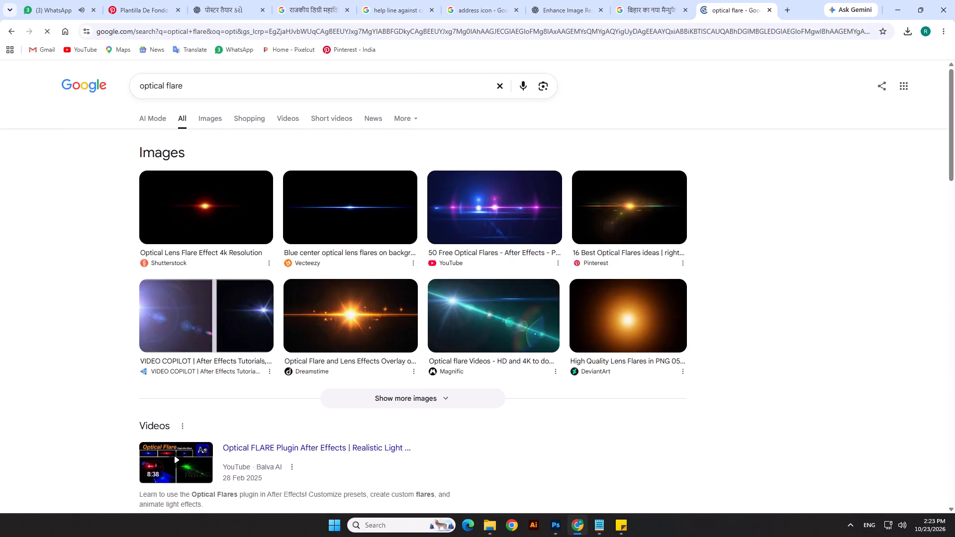
pyautogui.click(211, 122)
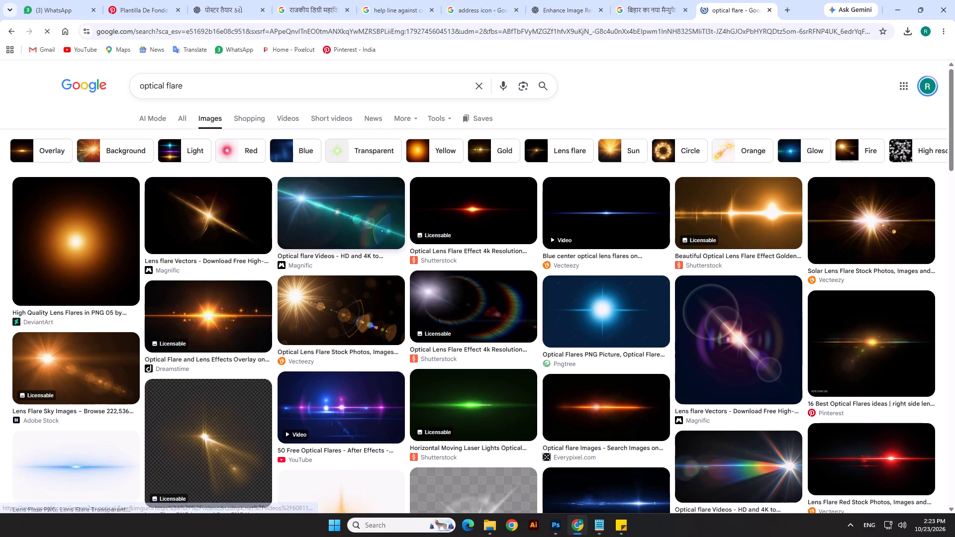
# Preview the round orange flare from DeviantArt and copy its image.
pyautogui.click(82, 233)
pyautogui.rightClick(709, 269)
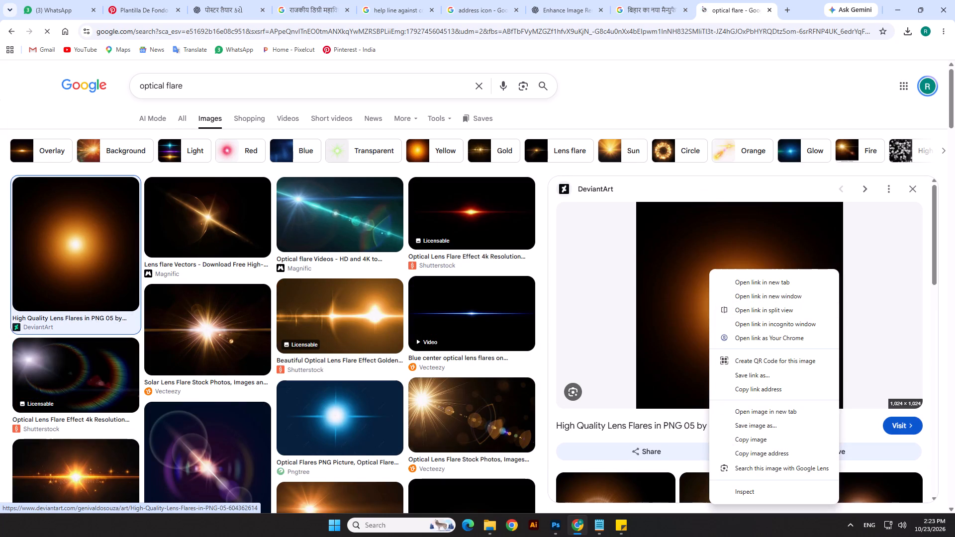
pyautogui.click(762, 442)
# Back in Photoshop, paste the flare and place its layer between the politician cutout and the factory image.
pyautogui.hotkey('alt', 'Tab')
pyautogui.click(420, 334)
pyautogui.click(502, 313)
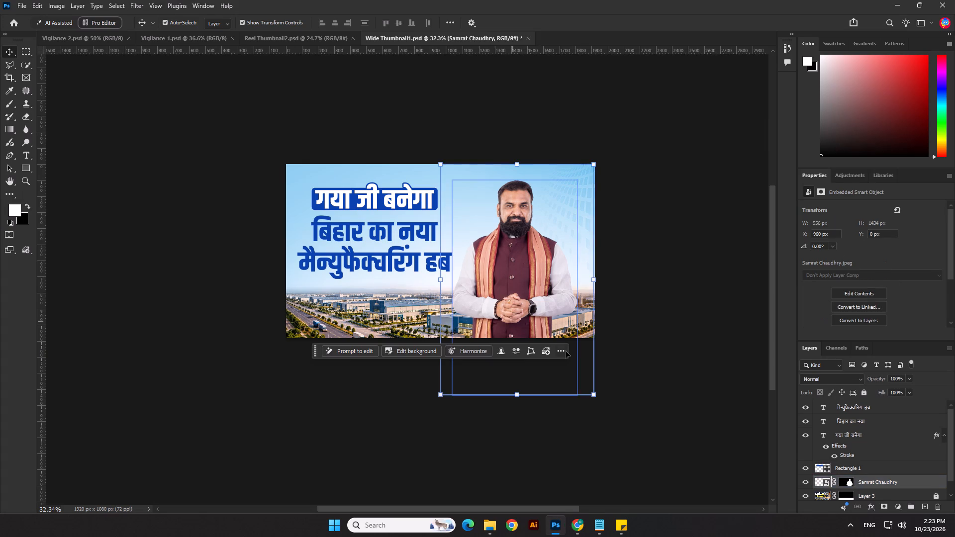
pyautogui.hotkey('ctrl', 'v')
pyautogui.moveTo(893, 486); pyautogui.dragTo(881, 530)
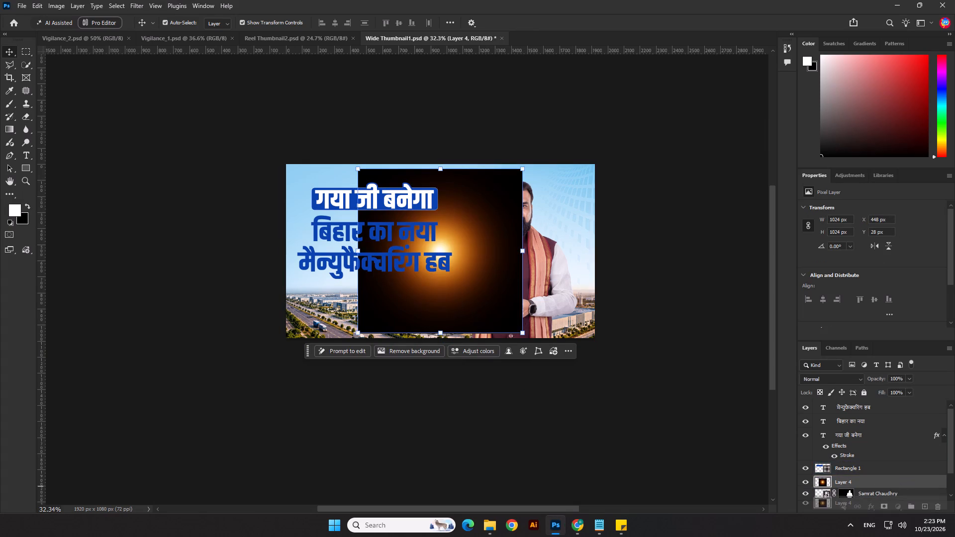
pyautogui.moveTo(881, 530); pyautogui.dragTo(874, 481)
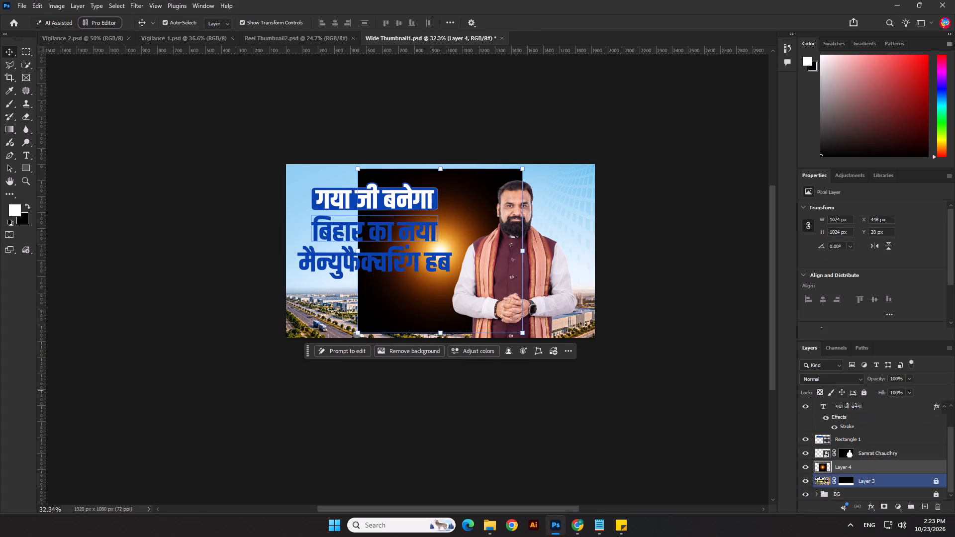
# Set the flare layer's blend mode to Screen.
pyautogui.click(840, 382)
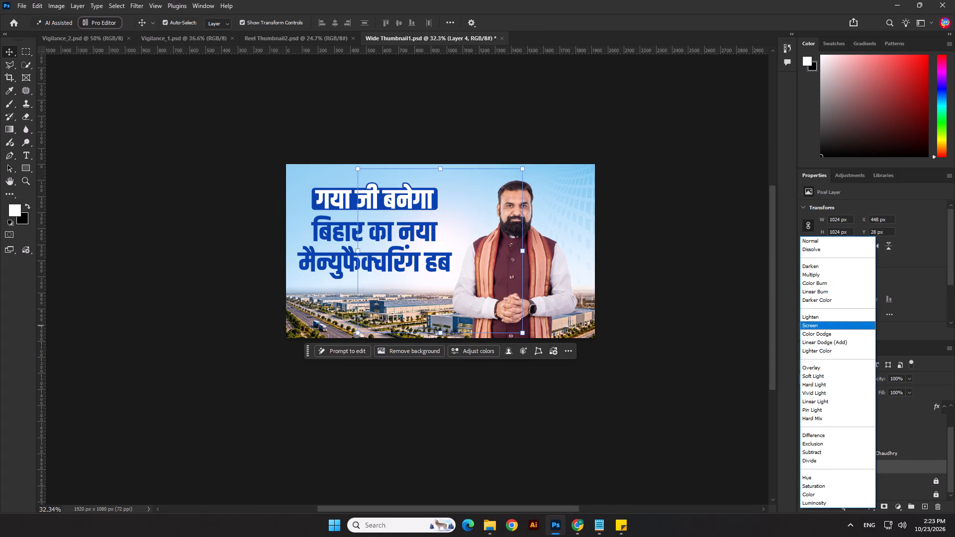
pyautogui.click(813, 326)
# Scale the flare to about 155% and centre it behind the politician, around X 1286, Y 703 px.
pyautogui.moveTo(524, 252); pyautogui.dragTo(614, 266)
pyautogui.moveTo(550, 270); pyautogui.dragTo(550, 293)
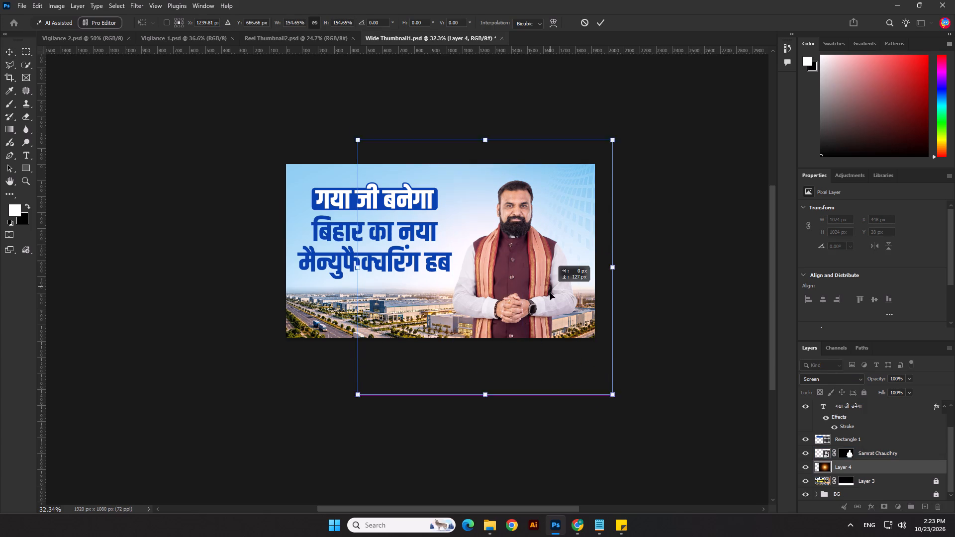
pyautogui.moveTo(550, 293); pyautogui.dragTo(558, 295)
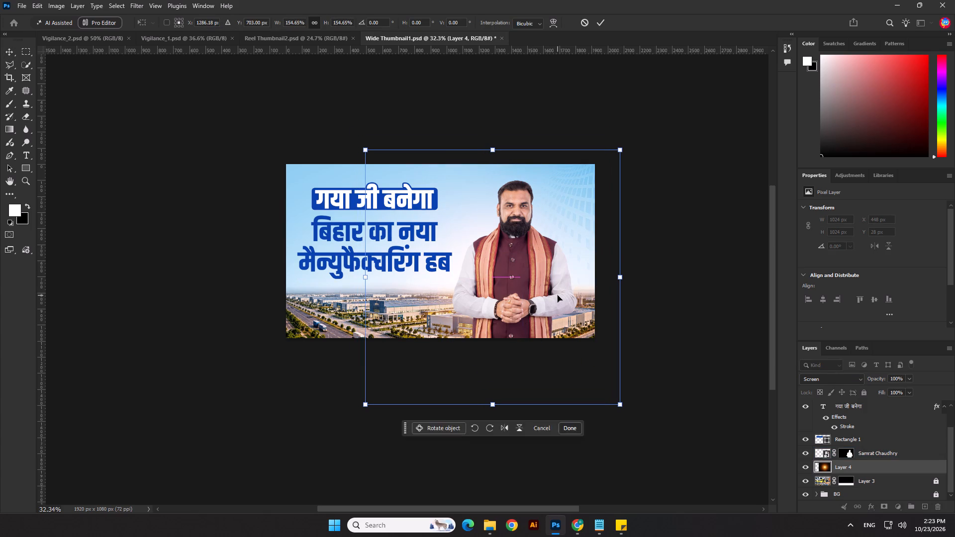
pyautogui.press('Return')
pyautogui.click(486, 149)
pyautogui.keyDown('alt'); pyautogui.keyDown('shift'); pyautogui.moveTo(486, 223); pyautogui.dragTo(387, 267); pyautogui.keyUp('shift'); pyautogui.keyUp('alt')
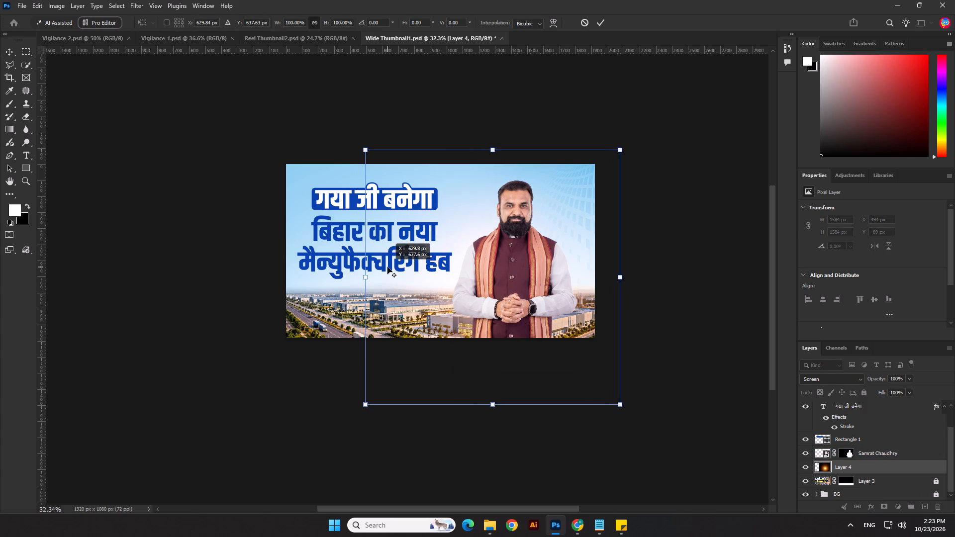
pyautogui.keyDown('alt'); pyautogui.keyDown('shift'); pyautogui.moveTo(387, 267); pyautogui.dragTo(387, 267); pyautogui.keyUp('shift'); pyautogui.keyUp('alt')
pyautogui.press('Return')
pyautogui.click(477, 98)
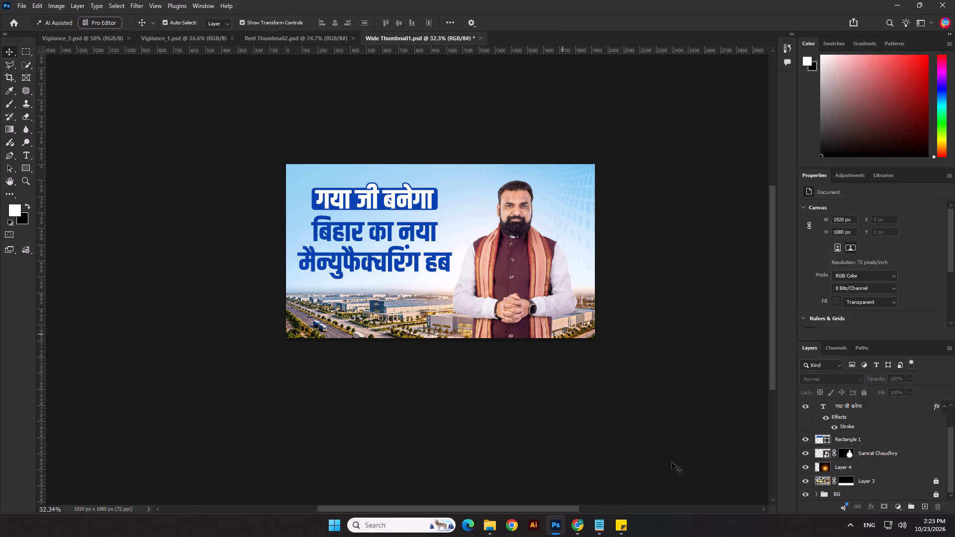
# Place the sky picture 1666.jpg from the RAW DATA folder on drive E into the thumbnail document.
pyautogui.click(954, 536)
pyautogui.doubleClick(13, 13)
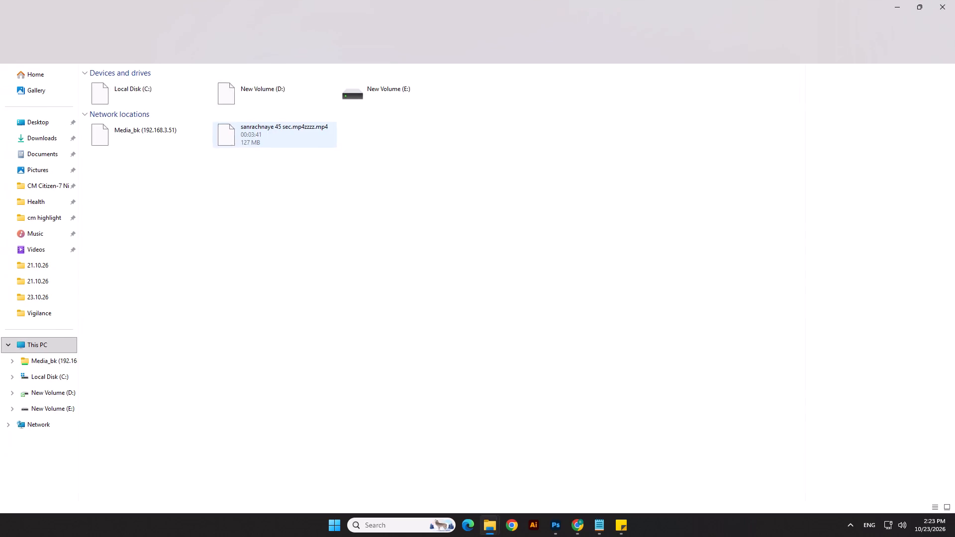
pyautogui.doubleClick(364, 104)
pyautogui.doubleClick(219, 114)
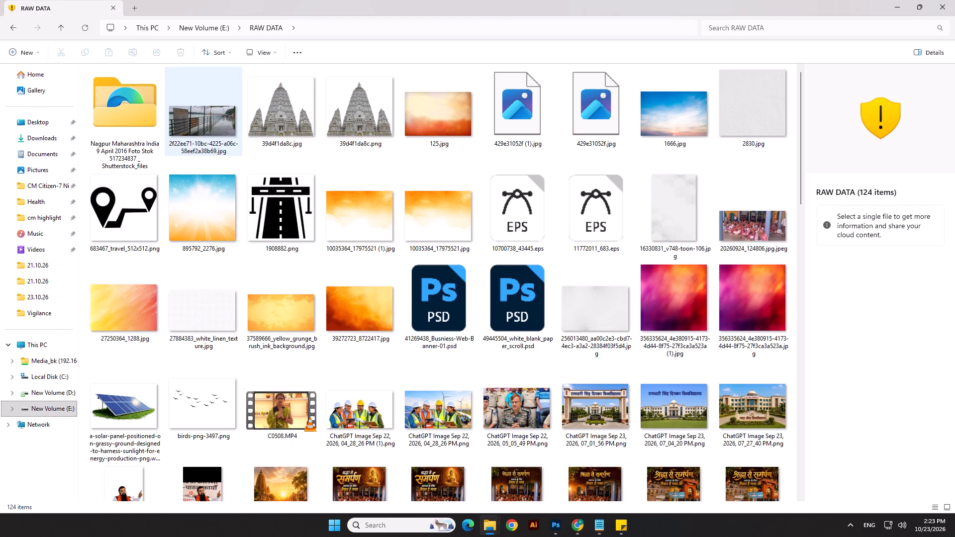
pyautogui.click(676, 129)
pyautogui.moveTo(666, 119); pyautogui.dragTo(679, 190)
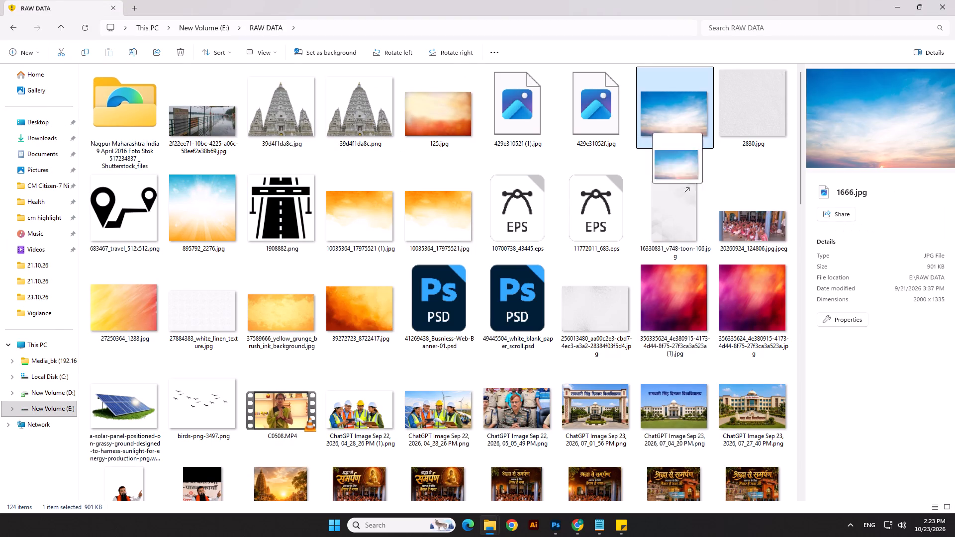
pyautogui.moveTo(679, 190); pyautogui.dragTo(469, 299)
pyautogui.hotkey('alt', 'Tab')
# Move the sky image layer below the factory image, directly above the BG group.
pyautogui.scroll(9, 914, 460)
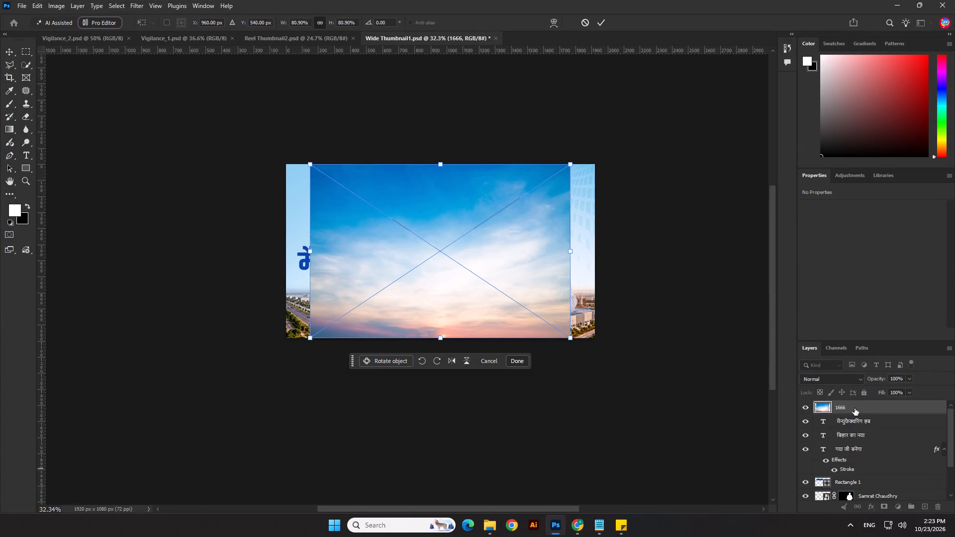
pyautogui.moveTo(854, 408); pyautogui.dragTo(841, 524)
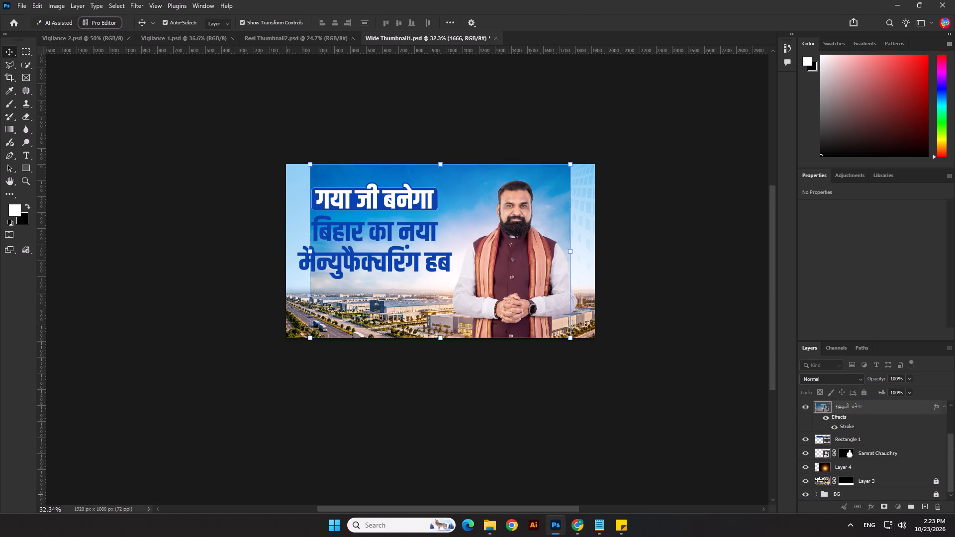
pyautogui.moveTo(841, 524); pyautogui.dragTo(833, 489)
# Enlarge the sky image to about 2038 x 1361 px so it covers the whole canvas, keeping its bottom edge in place.
pyautogui.moveTo(438, 161); pyautogui.dragTo(440, 159)
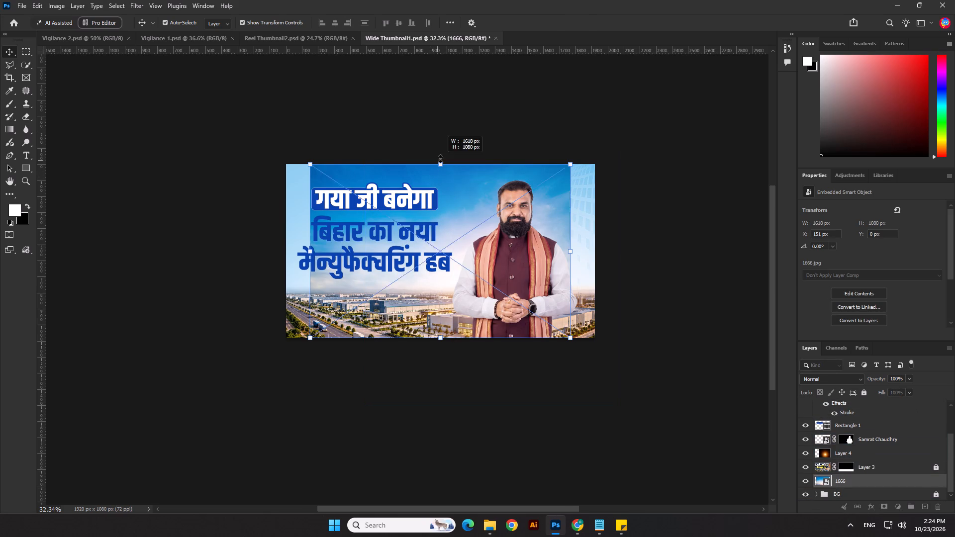
pyautogui.moveTo(440, 159); pyautogui.dragTo(439, 115)
pyautogui.press('Return')
# Add a layer mask to the sky image.
pyautogui.click(850, 484)
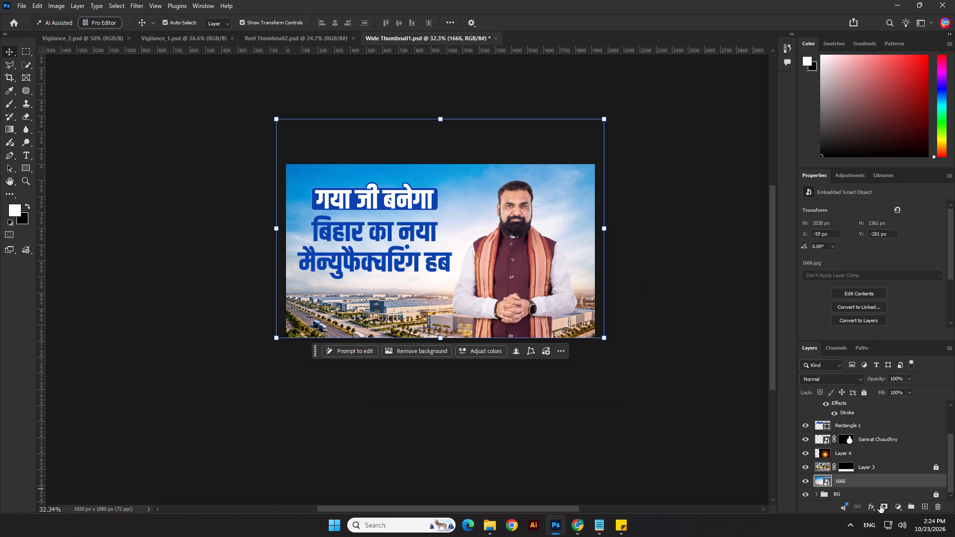
pyautogui.click(880, 506)
# Paint black on the sky image's mask with a 1400 px soft brush to fade the canvas's upper-right area behind the politician.
pyautogui.click(12, 102)
pyautogui.scroll(2, 491, 256)
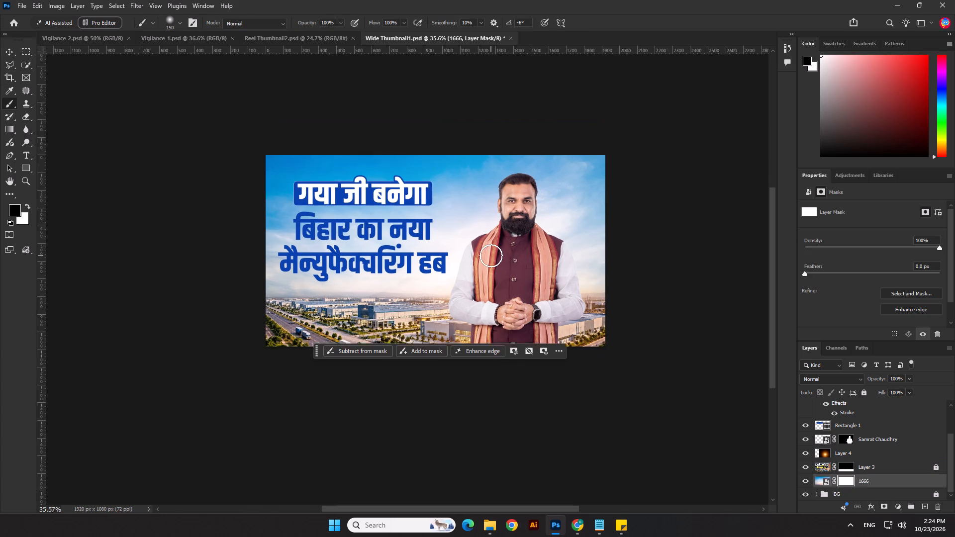
pyautogui.press(']')
pyautogui.press(']')
pyautogui.press(']')
pyautogui.press(']')
pyautogui.press(']')
pyautogui.press(']')
pyautogui.press(']')
pyautogui.press(']')
pyautogui.press(']')
pyautogui.press(']')
pyautogui.press(']')
pyautogui.press(']')
pyautogui.press(']')
pyautogui.press(']')
pyautogui.press(']')
pyautogui.click(634, 235)
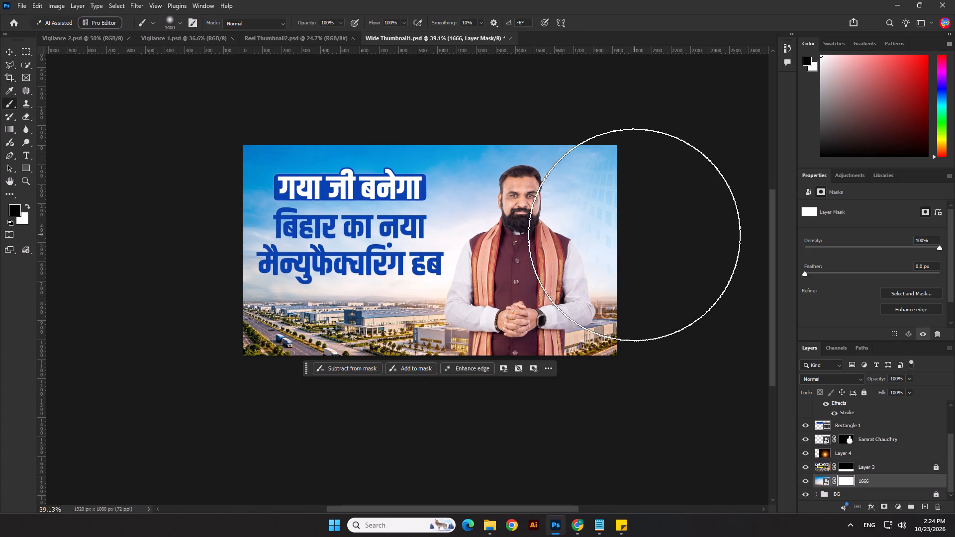
pyautogui.click(575, 140)
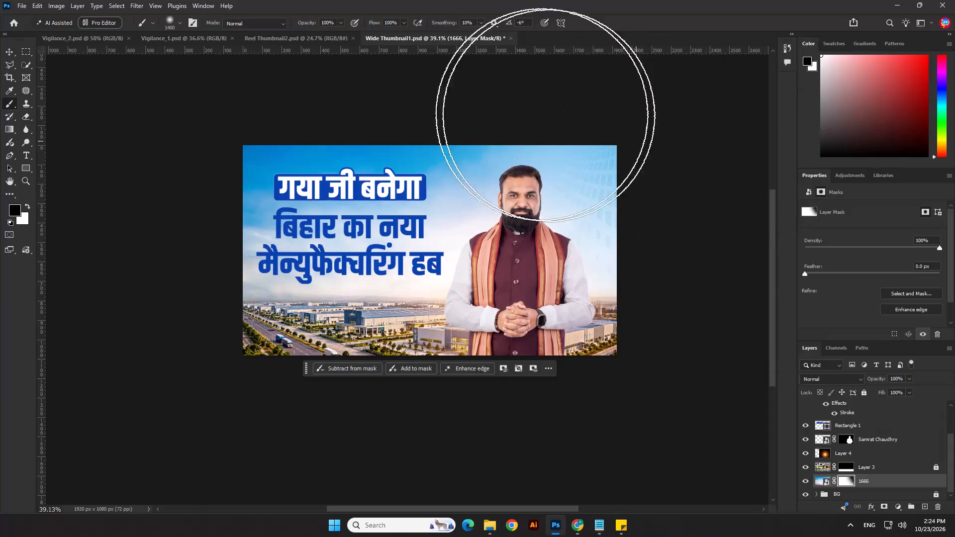
pyautogui.click(517, 95)
pyautogui.scroll(-4, 690, 192)
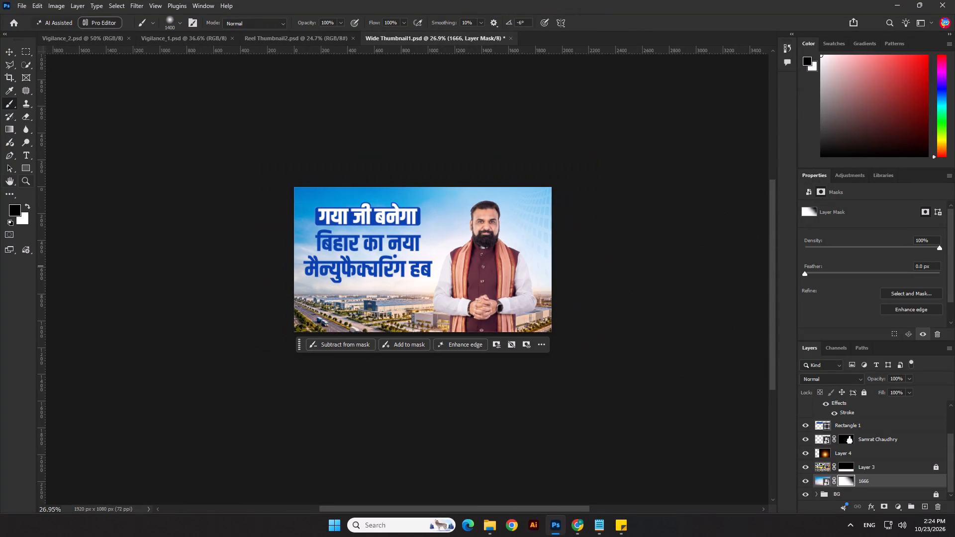
pyautogui.click(6, 48)
pyautogui.click(94, 147)
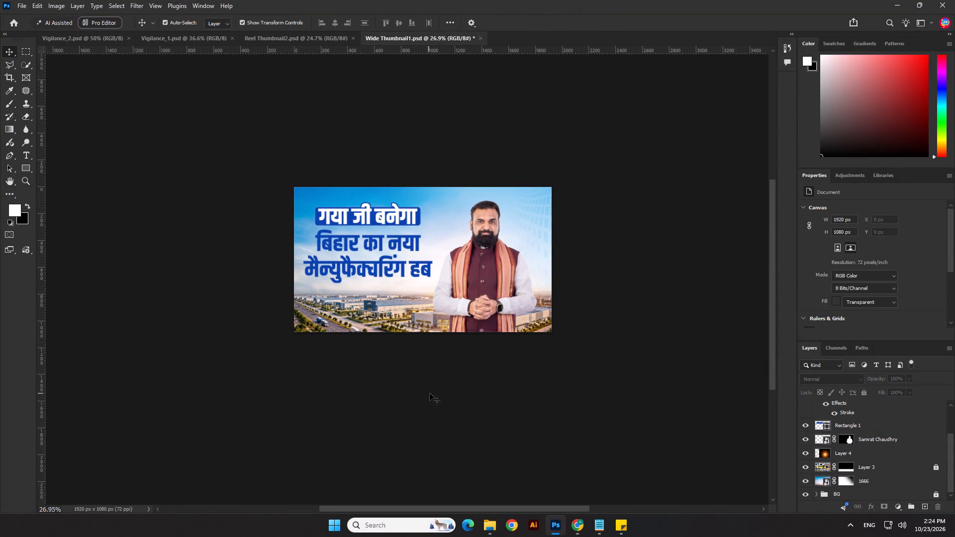
pyautogui.click(443, 418)
# Open the politician cutout's smart object contents for editing.
pyautogui.scroll(2, 480, 311)
pyautogui.click(492, 289)
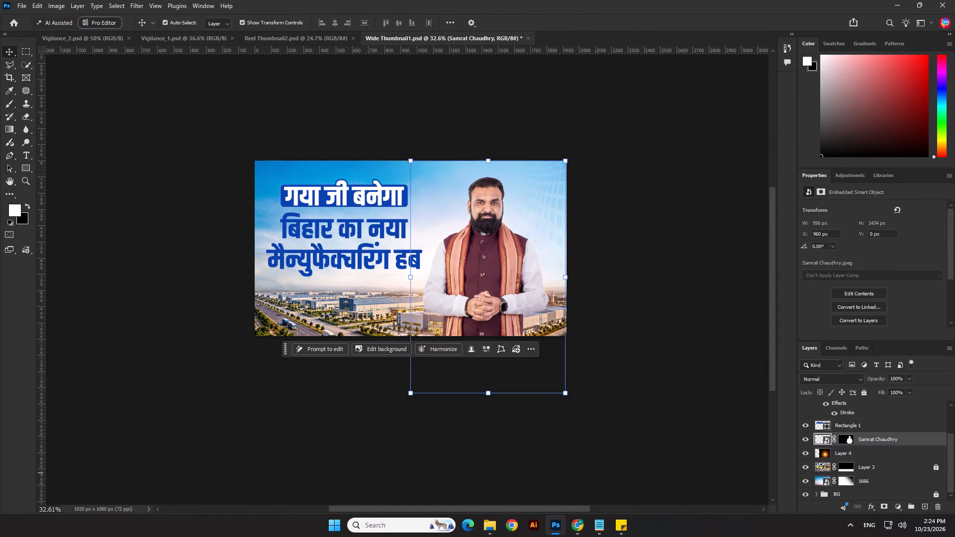
pyautogui.doubleClick(827, 438)
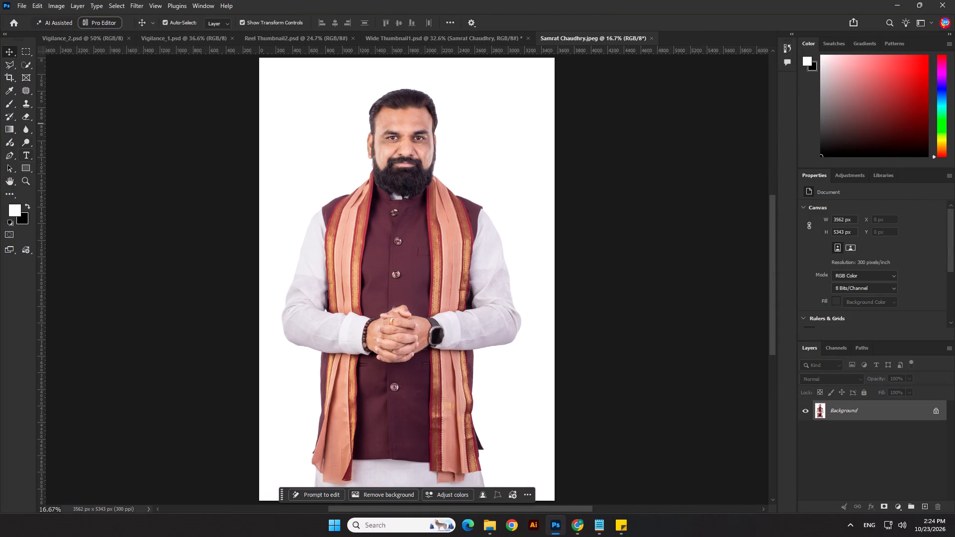
# Brighten the politician's face using the Dodge tool with a 2700 px brush, Midtones range and 50% exposure.
pyautogui.click(27, 145)
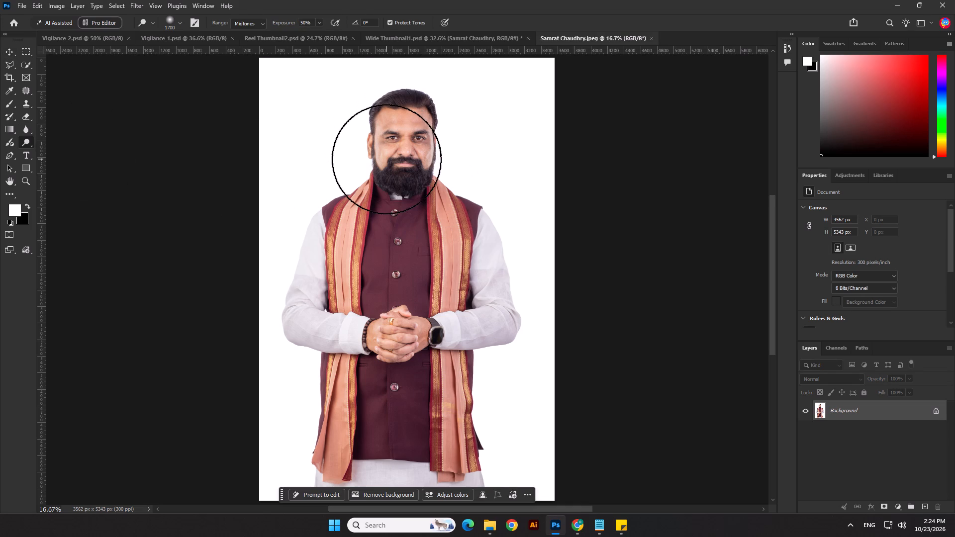
pyautogui.scroll(2, 386, 159)
pyautogui.press(']')
pyautogui.press(']')
pyautogui.press(']')
pyautogui.press(']')
pyautogui.press(']')
pyautogui.press(']')
pyautogui.press(']')
pyautogui.press(']')
pyautogui.press(']')
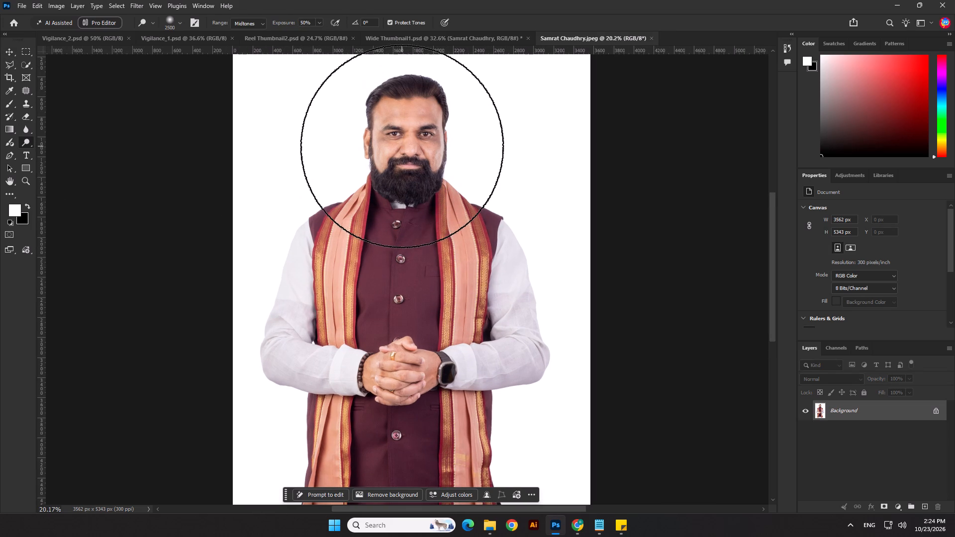
pyautogui.press(']')
pyautogui.click(402, 148)
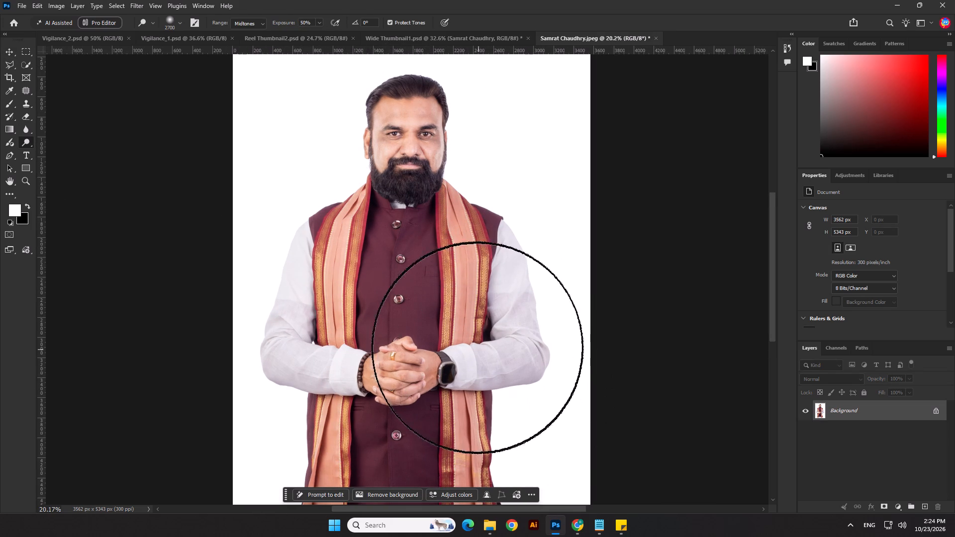
# Save the edited politician image and close it to update the thumbnail.
pyautogui.hotkey('ctrl', 's')
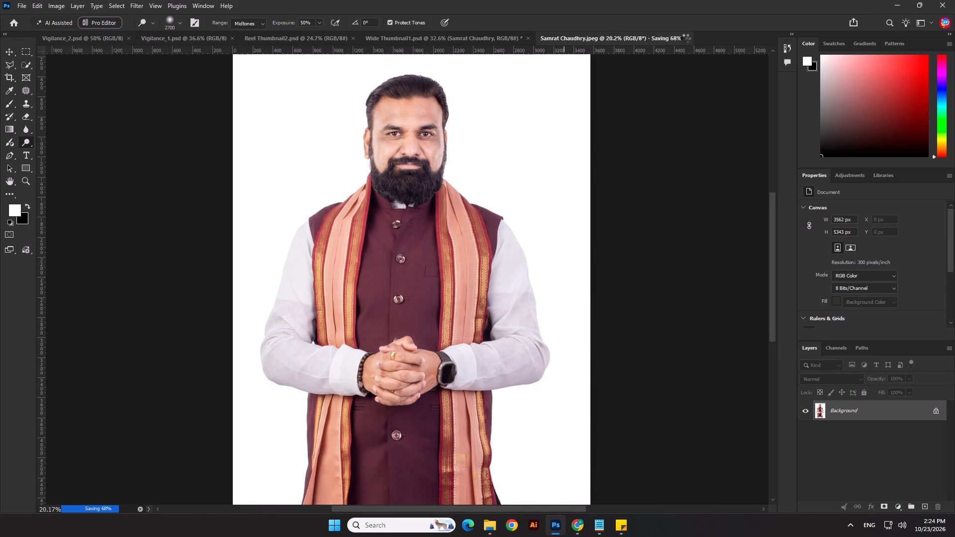
pyautogui.click(652, 38)
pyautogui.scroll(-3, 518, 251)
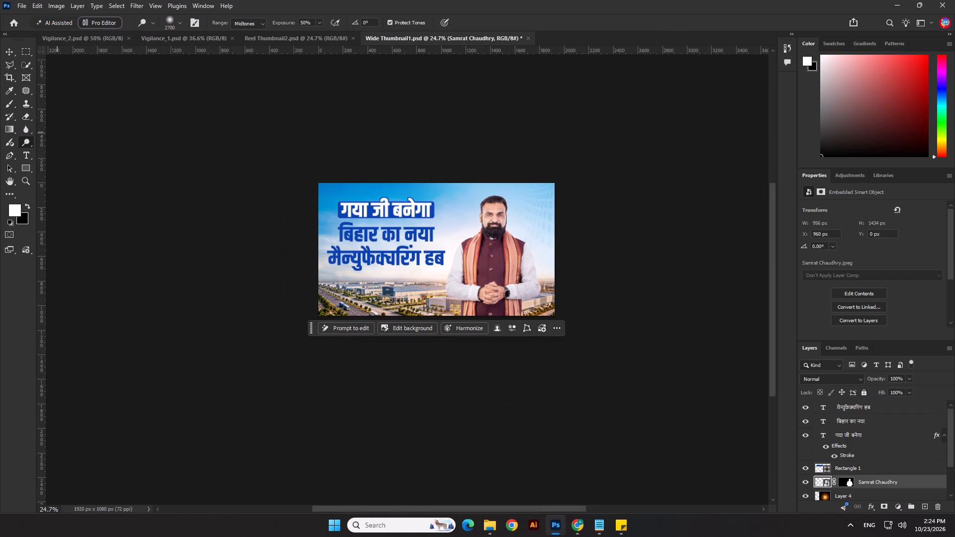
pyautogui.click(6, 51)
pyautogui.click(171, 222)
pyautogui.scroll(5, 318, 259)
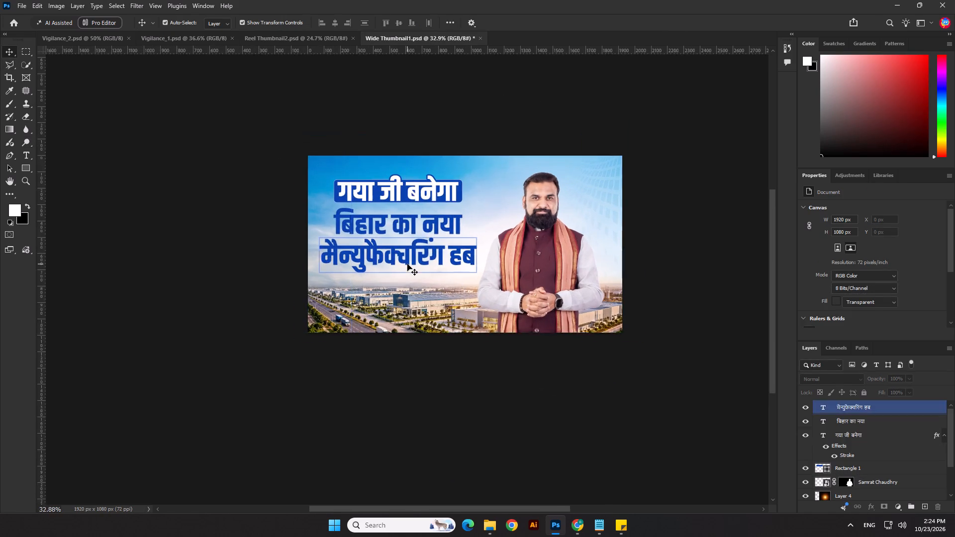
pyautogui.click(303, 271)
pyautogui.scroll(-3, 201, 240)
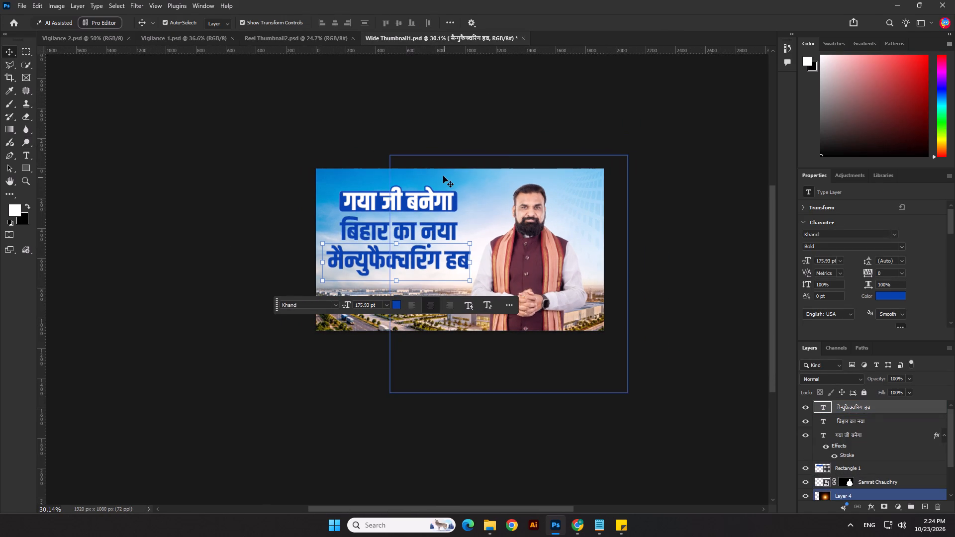
# Enlarge the sky image proportionally from its upper-left corner to about 2361 x 1576 px.
pyautogui.click(426, 176)
pyautogui.scroll(-4, 932, 478)
pyautogui.click(864, 485)
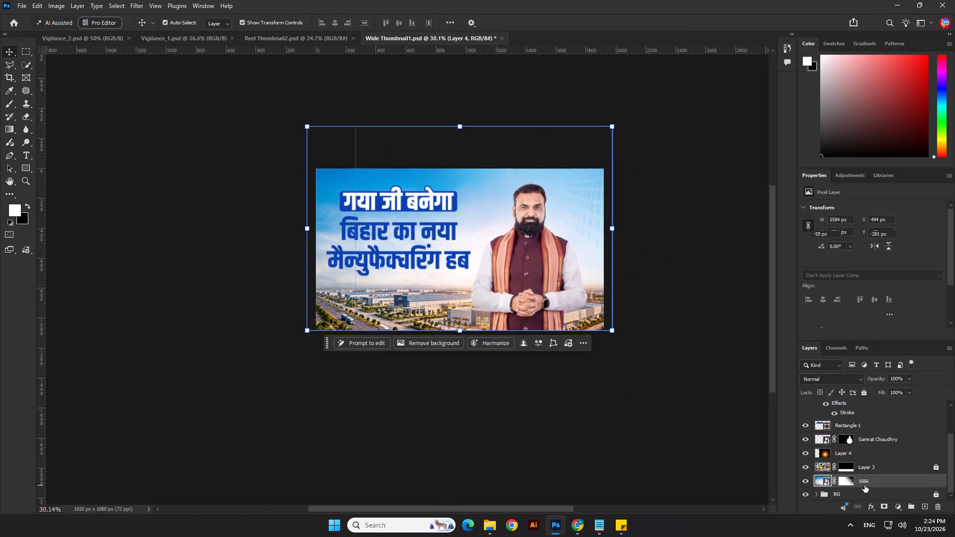
pyautogui.moveTo(306, 128); pyautogui.dragTo(264, 104)
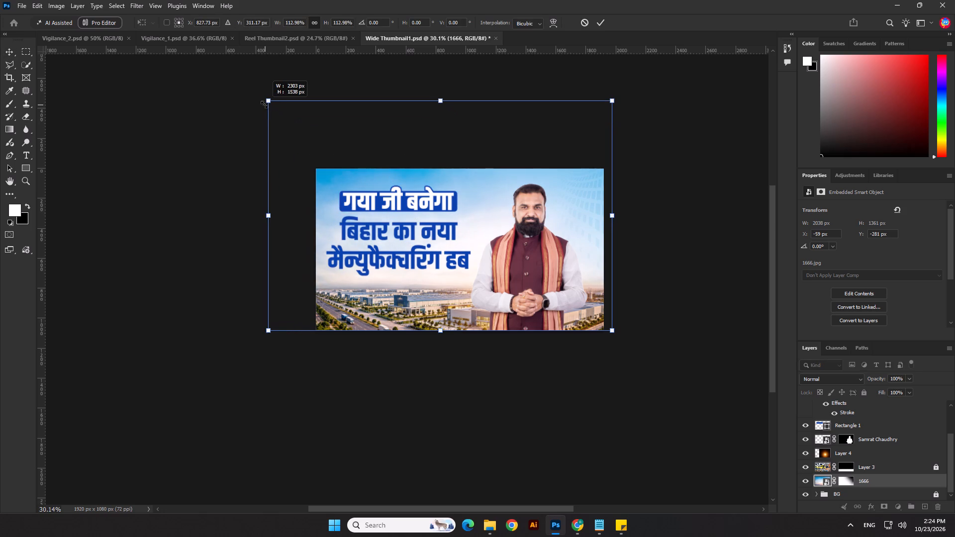
pyautogui.moveTo(264, 104); pyautogui.dragTo(255, 100)
pyautogui.press('Return')
pyautogui.click(165, 267)
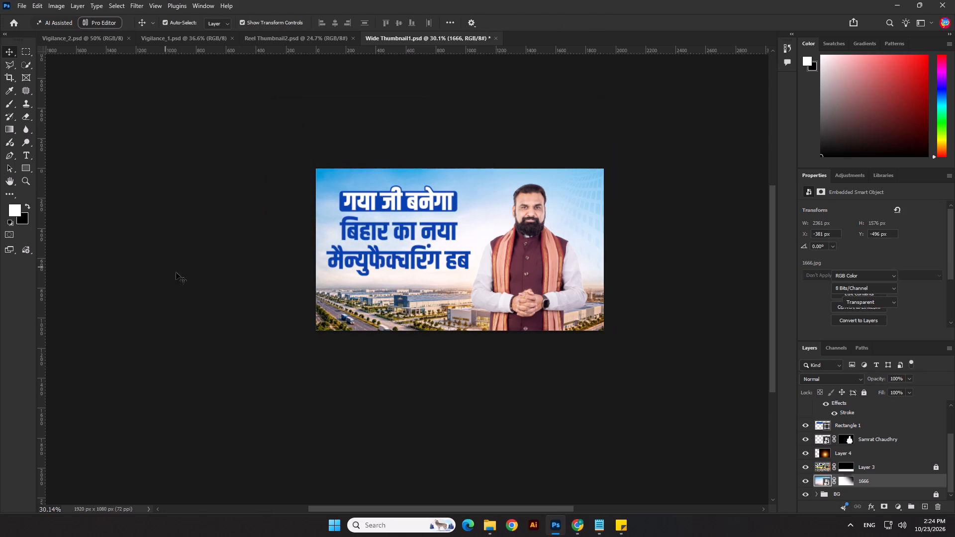
# Review the overall thumbnail composition and the font weights available for the "बिहार का नया" headline line.
pyautogui.scroll(1, 448, 272)
pyautogui.click(239, 237)
pyautogui.scroll(2, 397, 233)
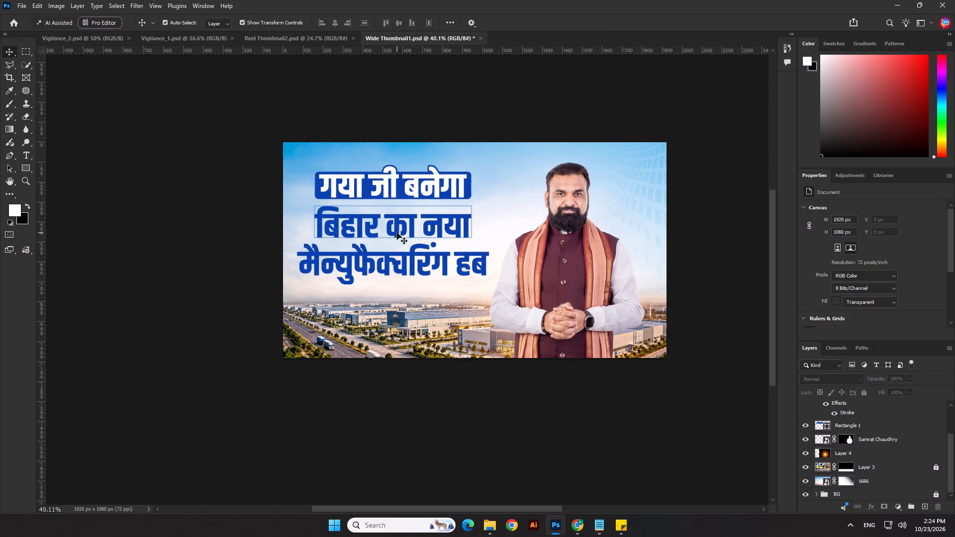
pyautogui.click(403, 232)
pyautogui.click(899, 248)
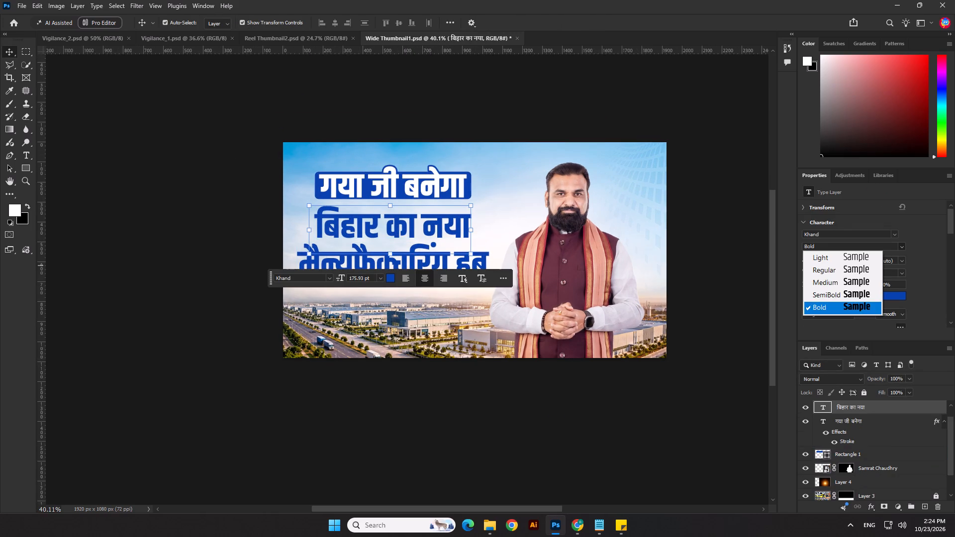
pyautogui.click(728, 371)
pyautogui.click(580, 423)
pyautogui.scroll(-1, 234, 316)
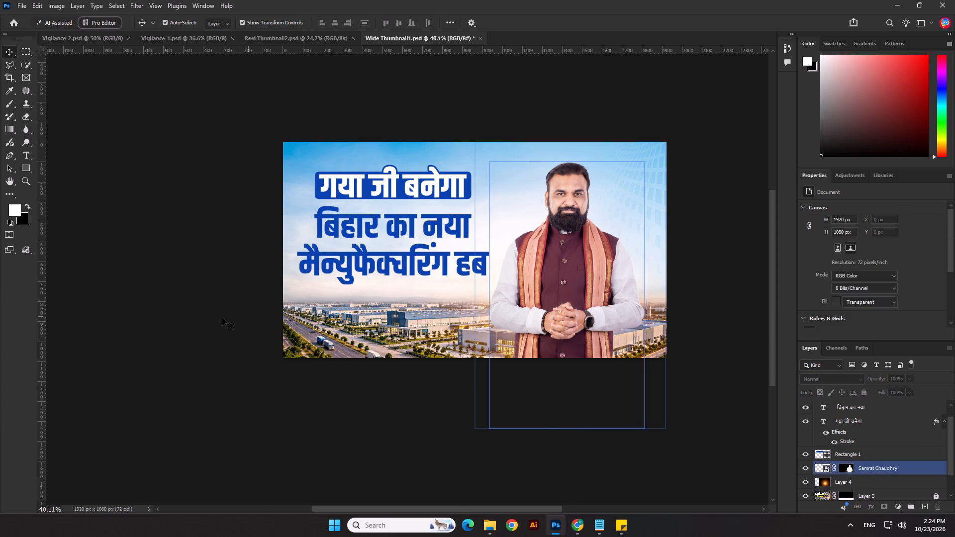
pyautogui.click(201, 328)
pyautogui.click(196, 308)
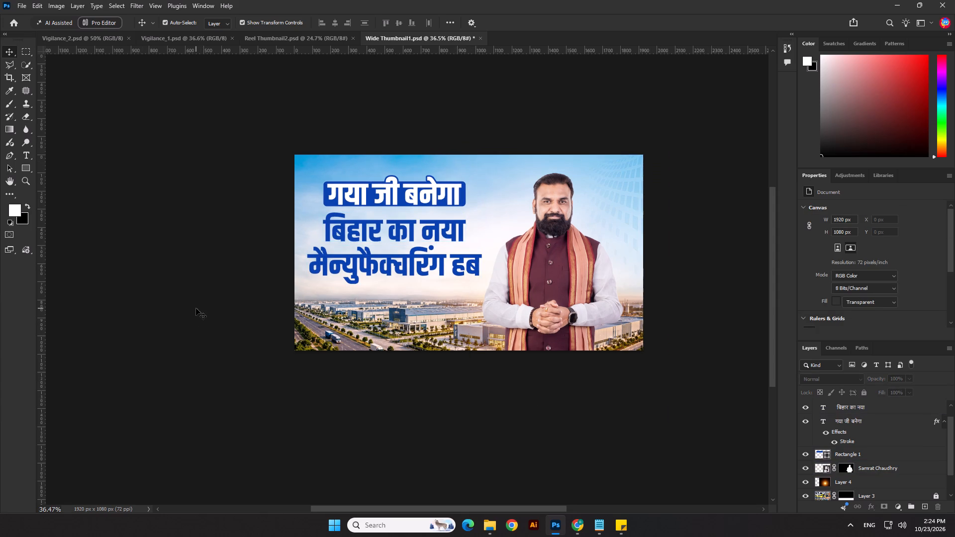
pyautogui.scroll(-4, 196, 308)
pyautogui.scroll(4, 393, 257)
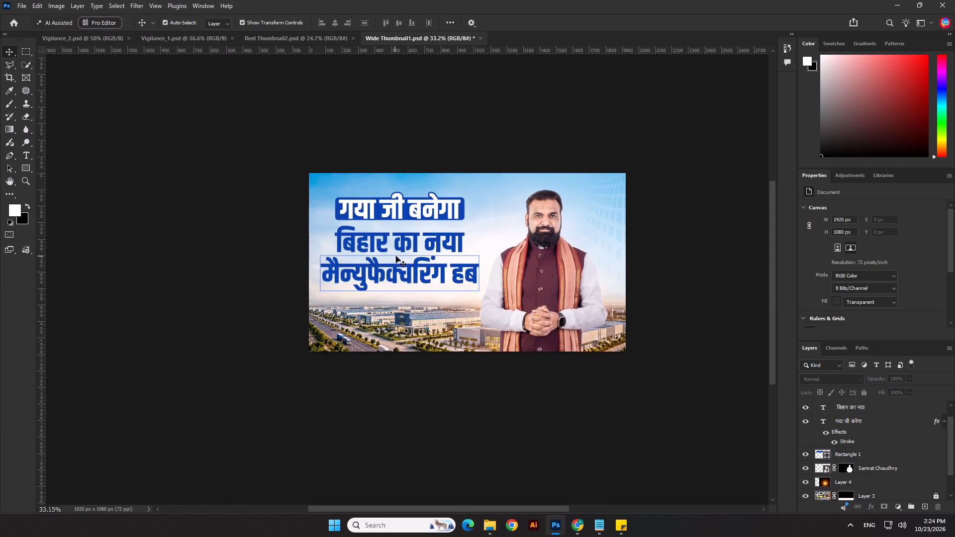
pyautogui.scroll(1, 396, 256)
# Align the "बिहार का नया" and "मैन्युफैक्चरिंग हब" text layers on their horizontal centers and group them.
pyautogui.click(475, 246)
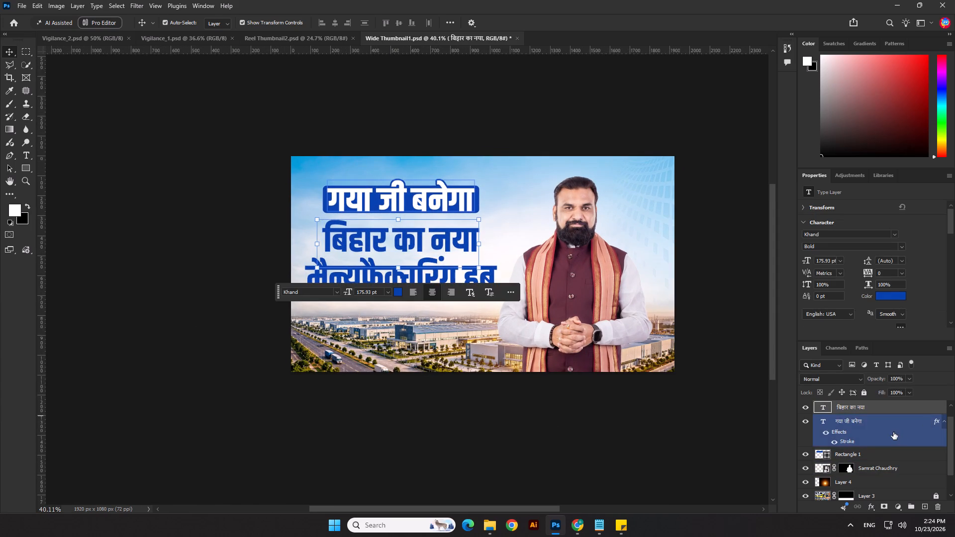
pyautogui.scroll(2, 880, 429)
pyautogui.keyDown('ctrl'); pyautogui.click(862, 408); pyautogui.keyUp('ctrl')
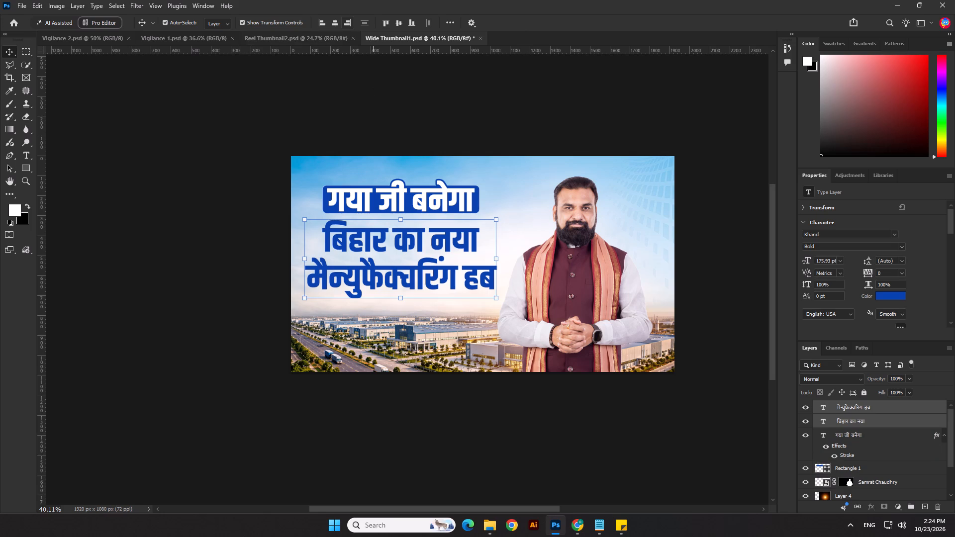
pyautogui.click(336, 22)
pyautogui.hotkey('ctrl', 'g')
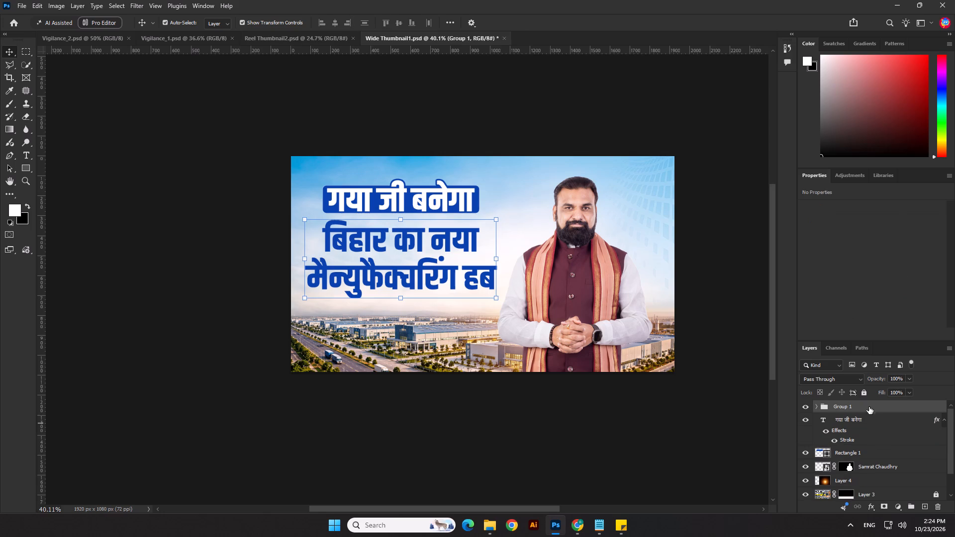
# Add a Gradient Overlay to the headline group from the Foreground to Background preset, with the start stop sampled from the headline box as 0842ae.
pyautogui.click(909, 405)
pyautogui.doubleClick(906, 408)
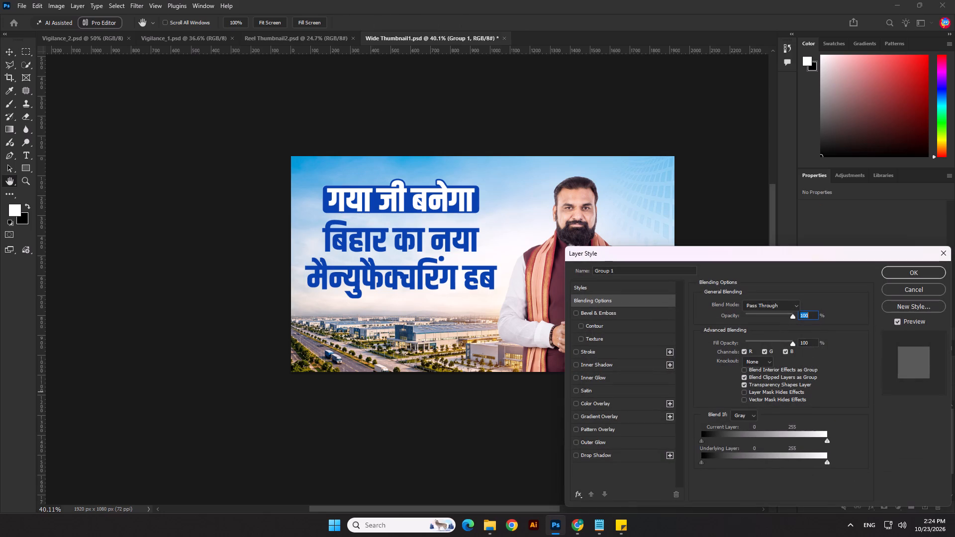
pyautogui.click(597, 413)
pyautogui.click(748, 324)
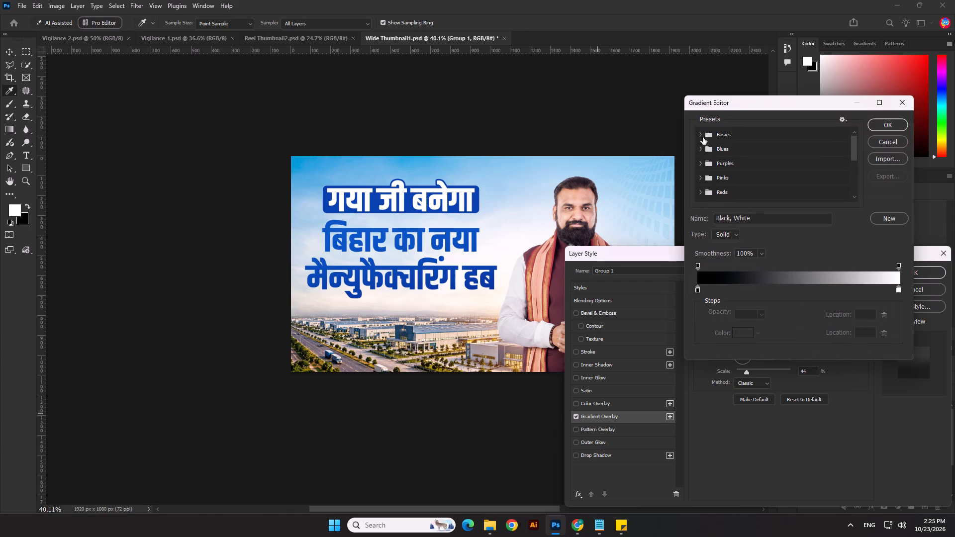
pyautogui.click(701, 135)
pyautogui.click(709, 152)
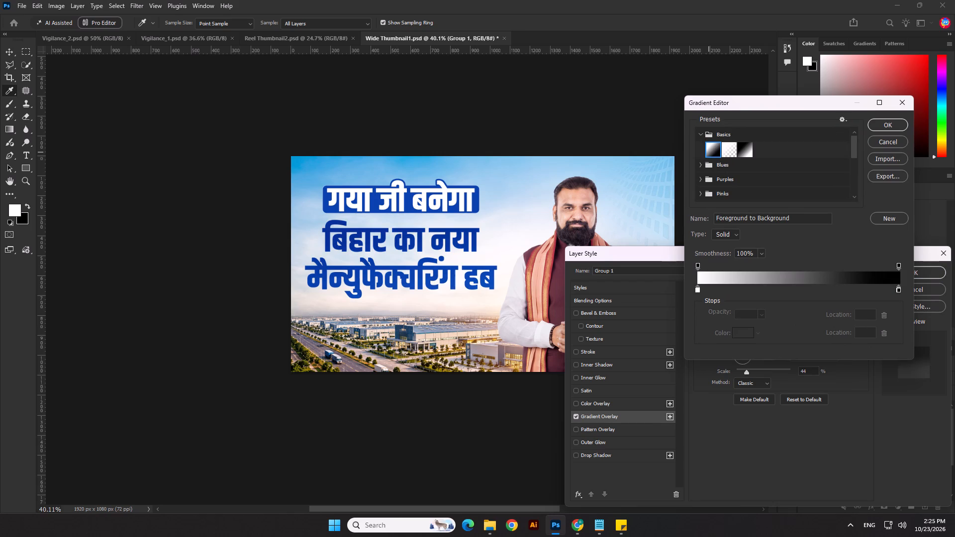
pyautogui.click(696, 290)
pyautogui.click(744, 331)
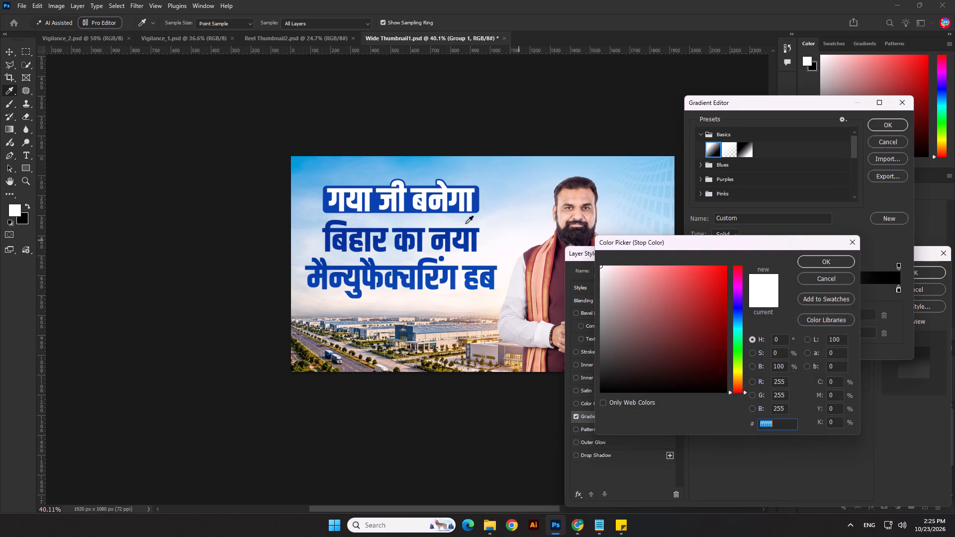
pyautogui.click(476, 202)
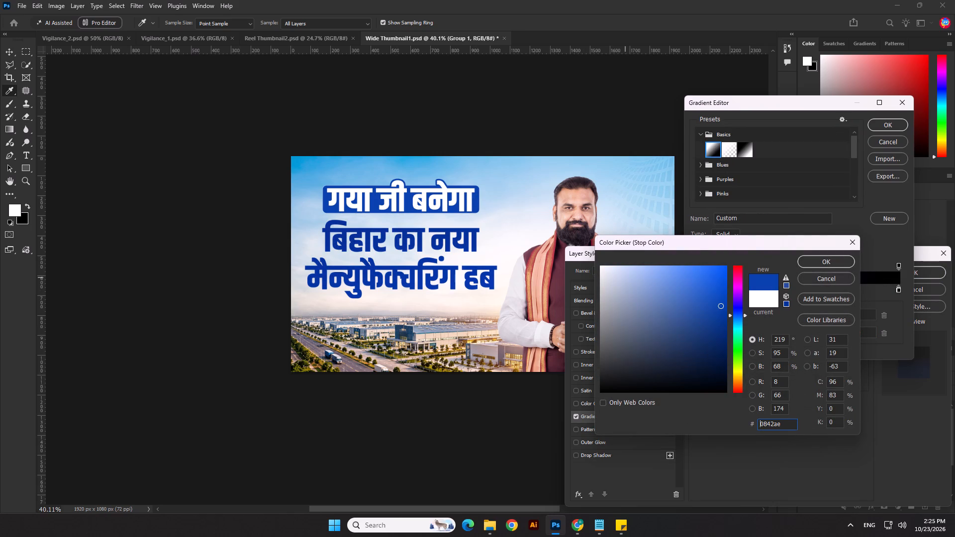
pyautogui.click(809, 266)
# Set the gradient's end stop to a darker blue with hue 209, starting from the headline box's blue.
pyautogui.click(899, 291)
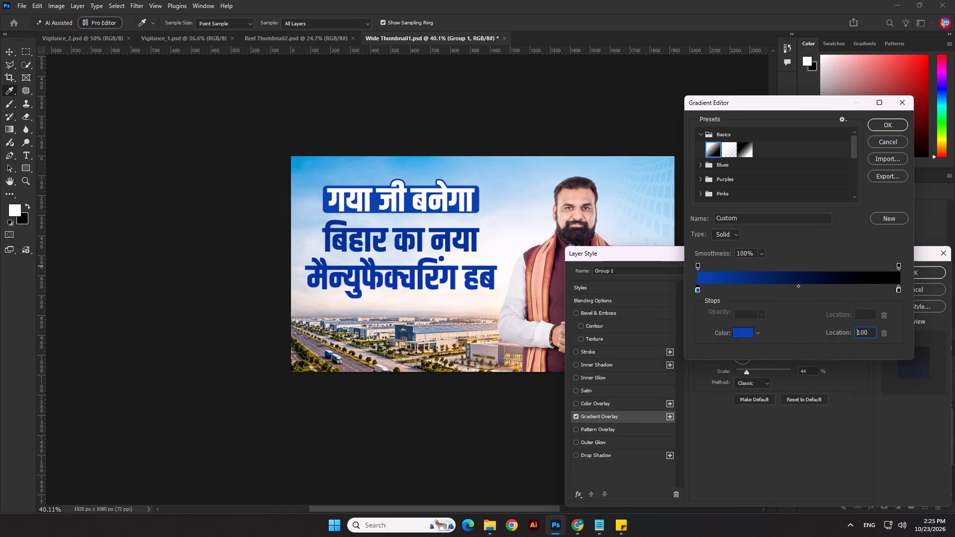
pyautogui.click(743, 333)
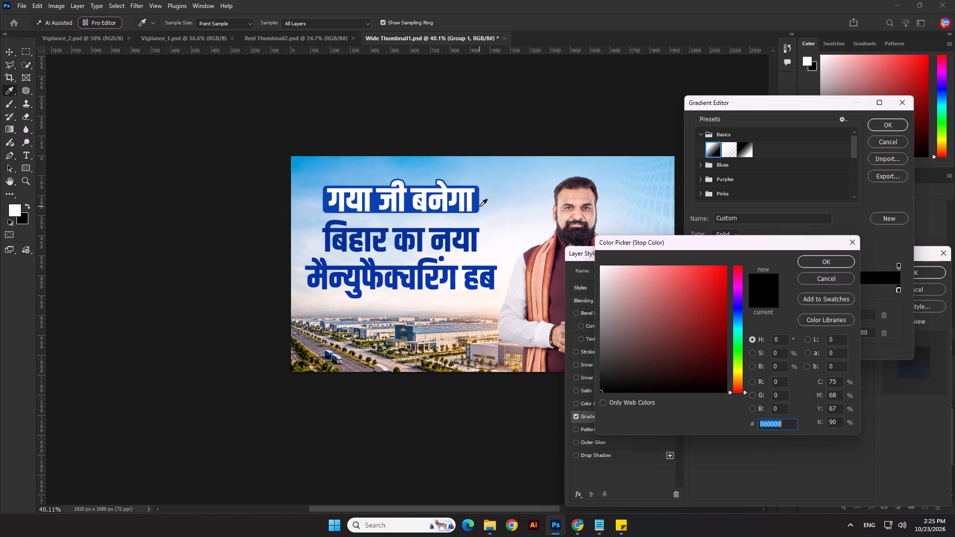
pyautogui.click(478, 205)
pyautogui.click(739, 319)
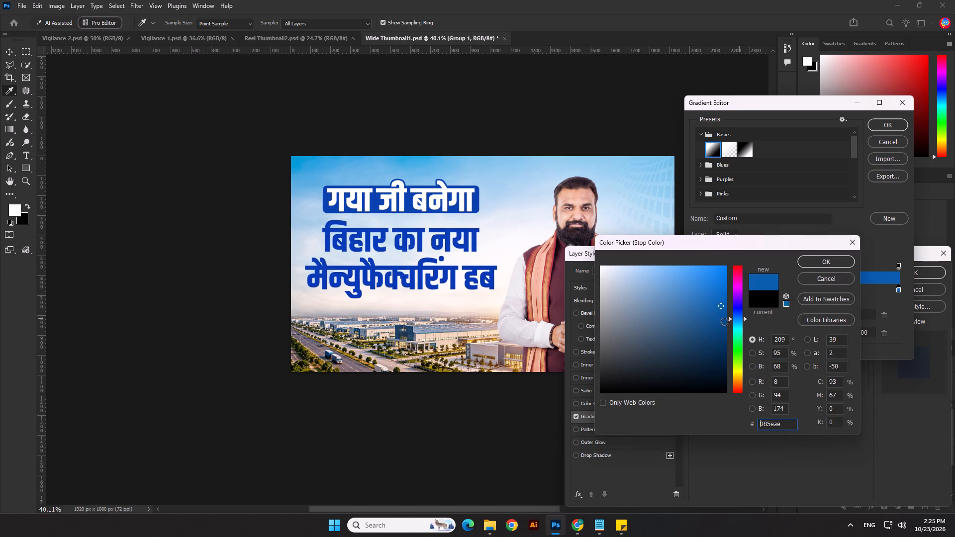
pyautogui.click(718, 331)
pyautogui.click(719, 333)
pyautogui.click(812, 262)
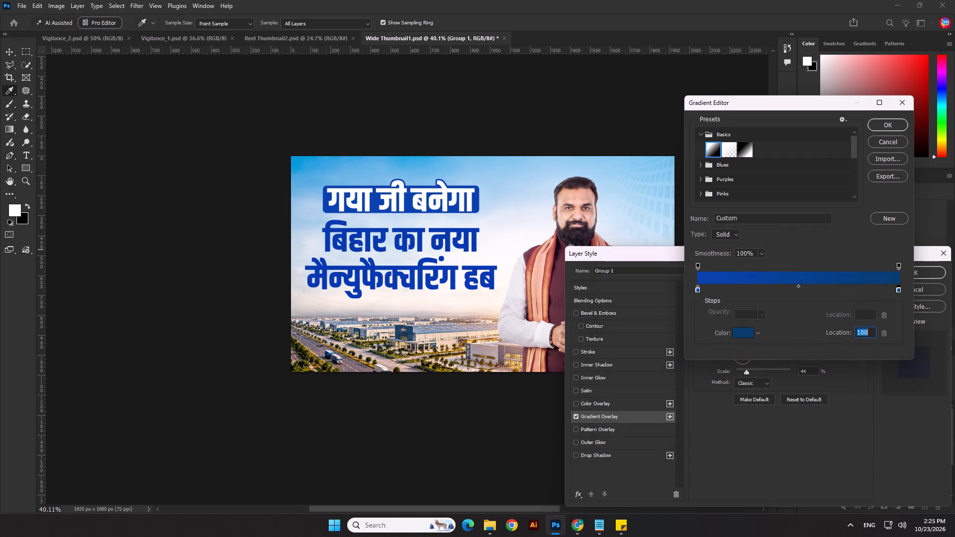
# Change the gradient's end stop to a magenta with hue 306 and accept the blue-to-magenta gradient.
pyautogui.click(897, 292)
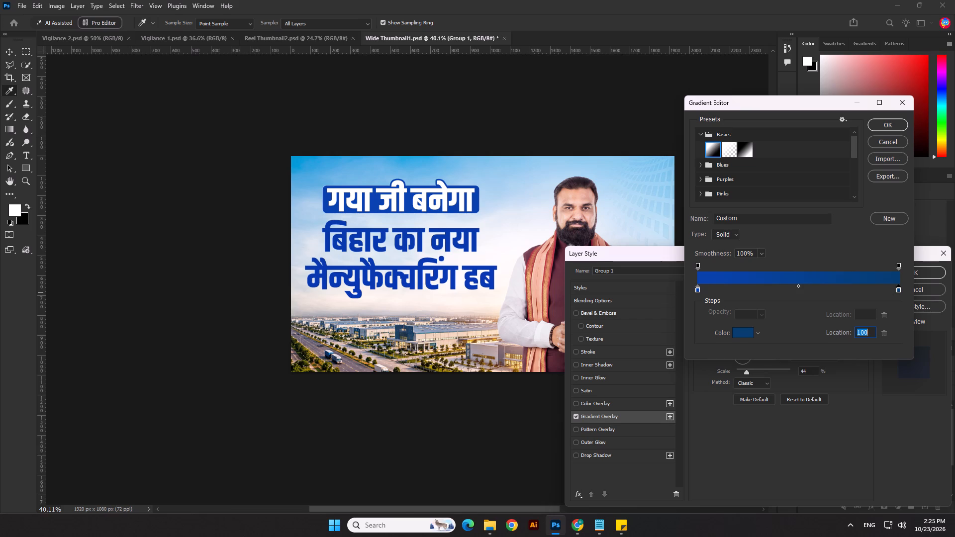
pyautogui.click(899, 289)
pyautogui.click(750, 335)
pyautogui.click(738, 284)
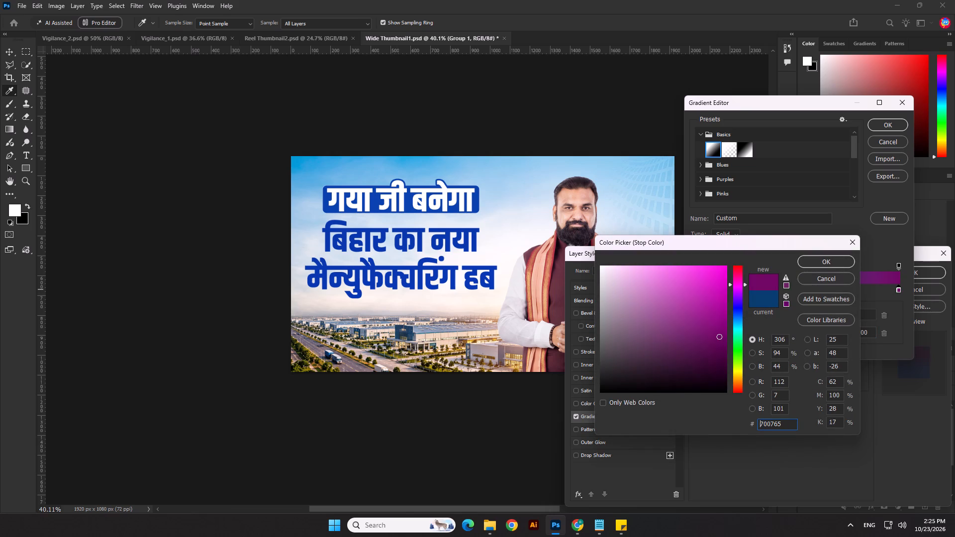
pyautogui.click(723, 311)
pyautogui.click(813, 264)
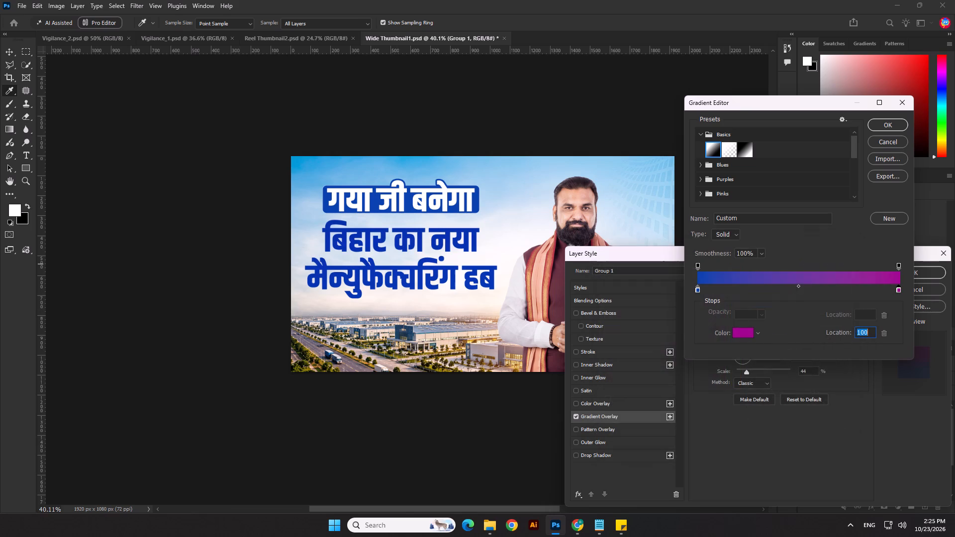
pyautogui.click(892, 123)
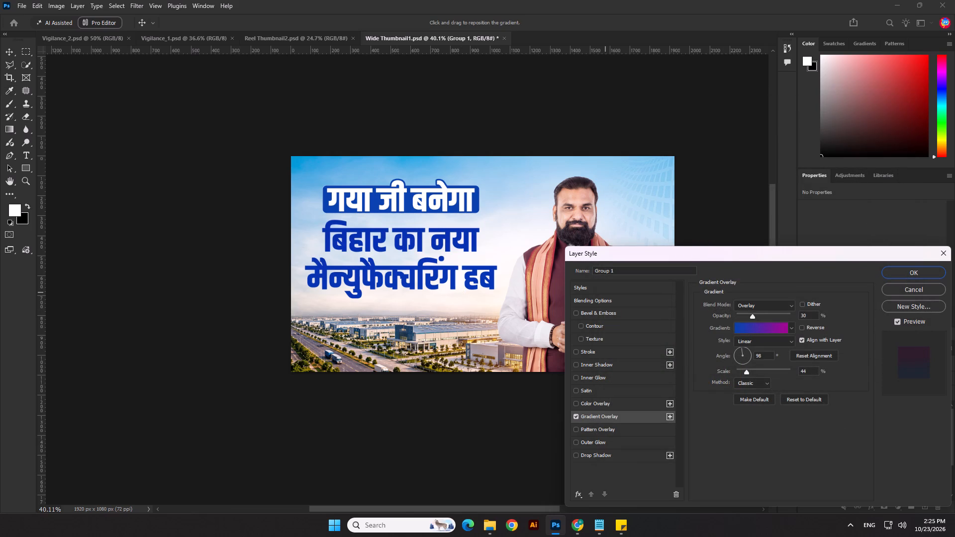
# Set the gradient overlay to Multiply blending and 13% scale, and reposition the gradient across the two headline lines.
pyautogui.click(745, 302)
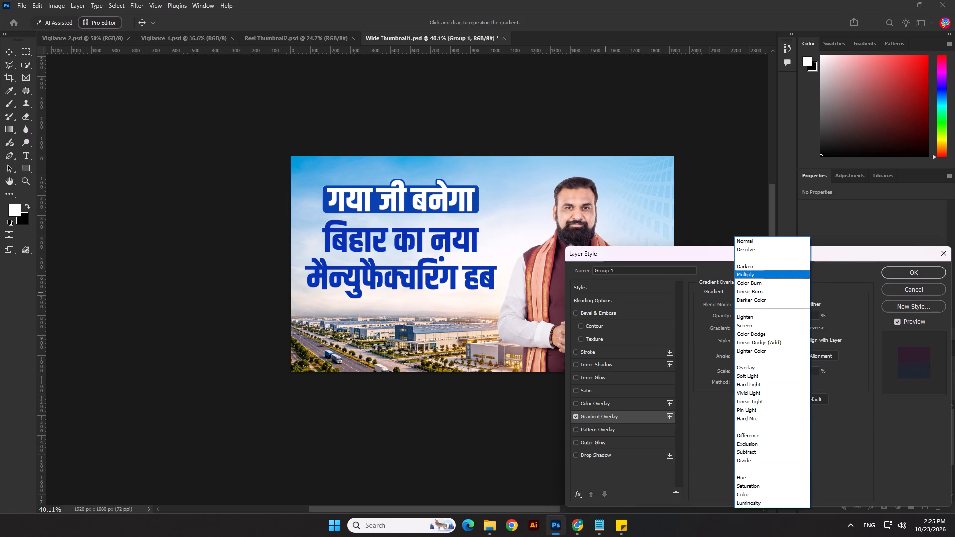
pyautogui.click(752, 277)
pyautogui.moveTo(403, 278); pyautogui.dragTo(422, 319)
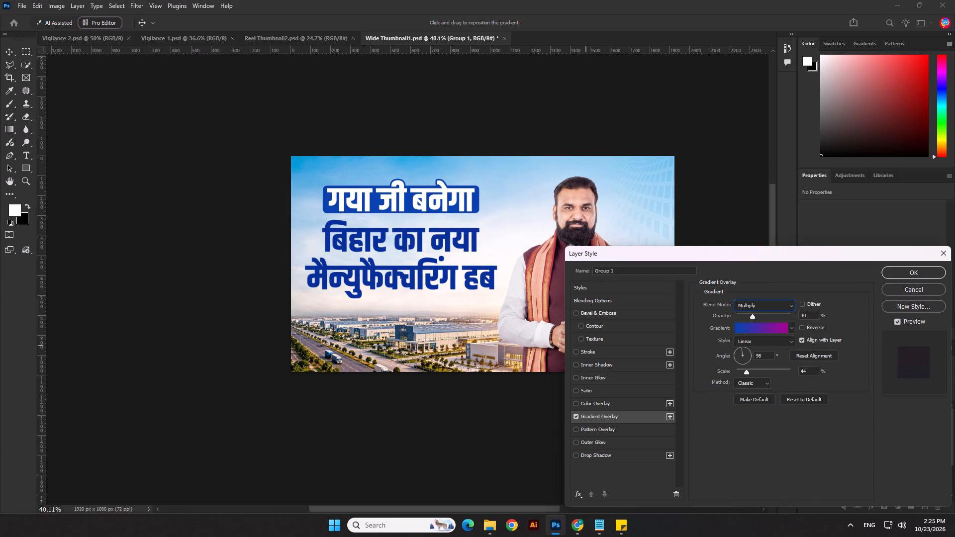
pyautogui.moveTo(745, 372); pyautogui.dragTo(740, 373)
pyautogui.moveTo(740, 373); pyautogui.dragTo(738, 373)
pyautogui.moveTo(344, 293); pyautogui.dragTo(445, 372)
pyautogui.moveTo(442, 203); pyautogui.dragTo(425, 267)
pyautogui.moveTo(425, 277); pyautogui.dragTo(425, 370)
pyautogui.moveTo(424, 197); pyautogui.dragTo(432, 299)
pyautogui.moveTo(432, 237); pyautogui.dragTo(427, 297)
pyautogui.click(426, 258)
# Turn off Align with Layer, set the gradient overlay to Radial with reset alignment and 33% scale, and apply the style.
pyautogui.click(801, 341)
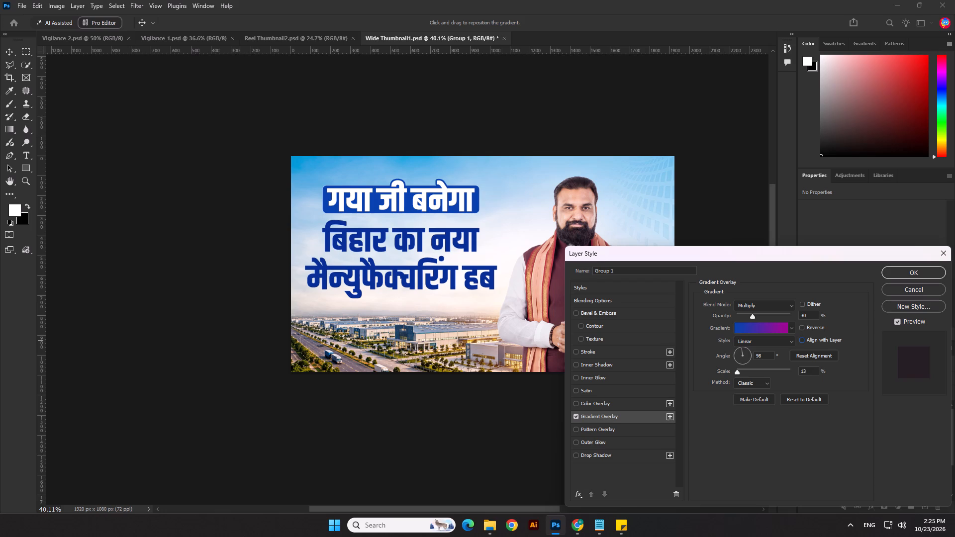
pyautogui.moveTo(739, 371); pyautogui.dragTo(735, 376)
pyautogui.click(769, 343)
pyautogui.click(763, 358)
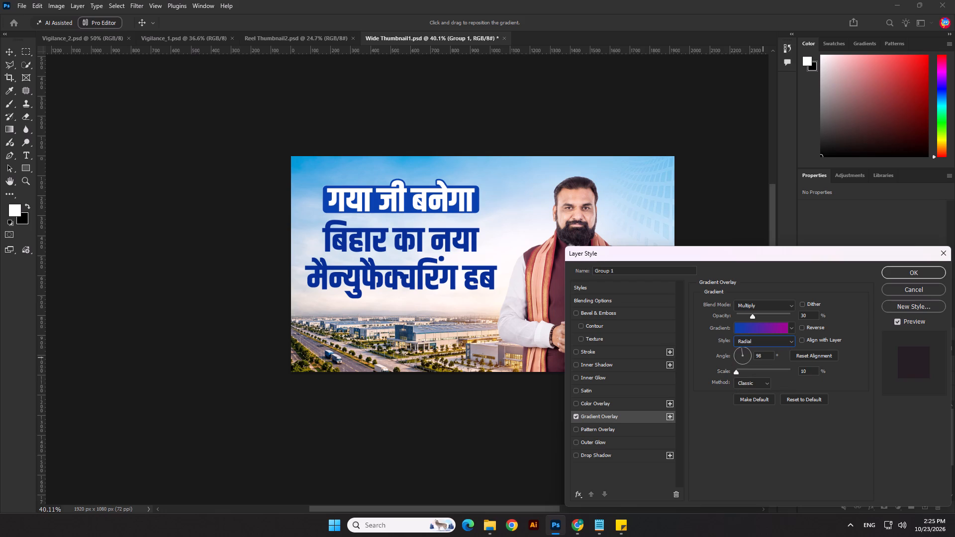
pyautogui.click(813, 352)
pyautogui.moveTo(739, 374); pyautogui.dragTo(744, 374)
pyautogui.click(919, 273)
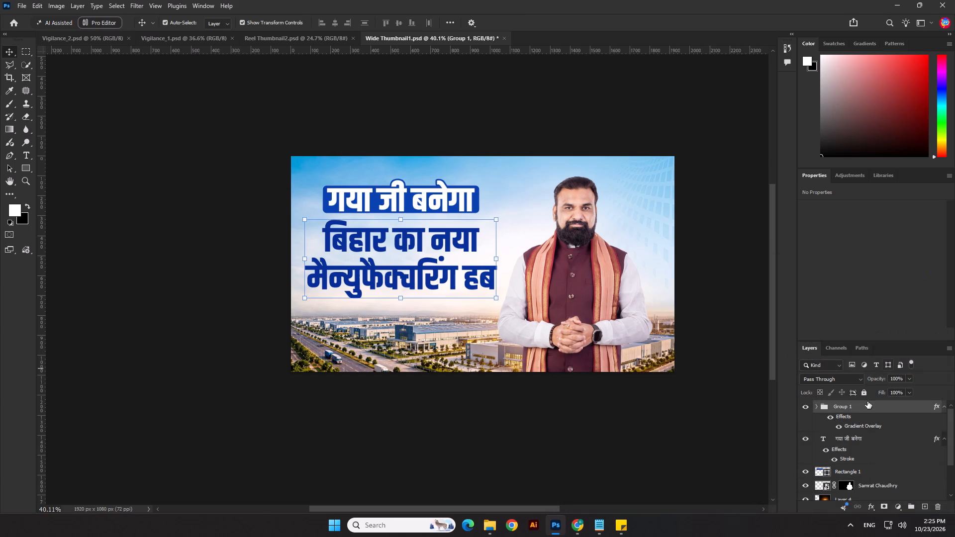
# Reopen the gradient overlay of the two-line headline group and try 70% opacity and 106% scale with the gradient repositioned.
pyautogui.scroll(3, 814, 412)
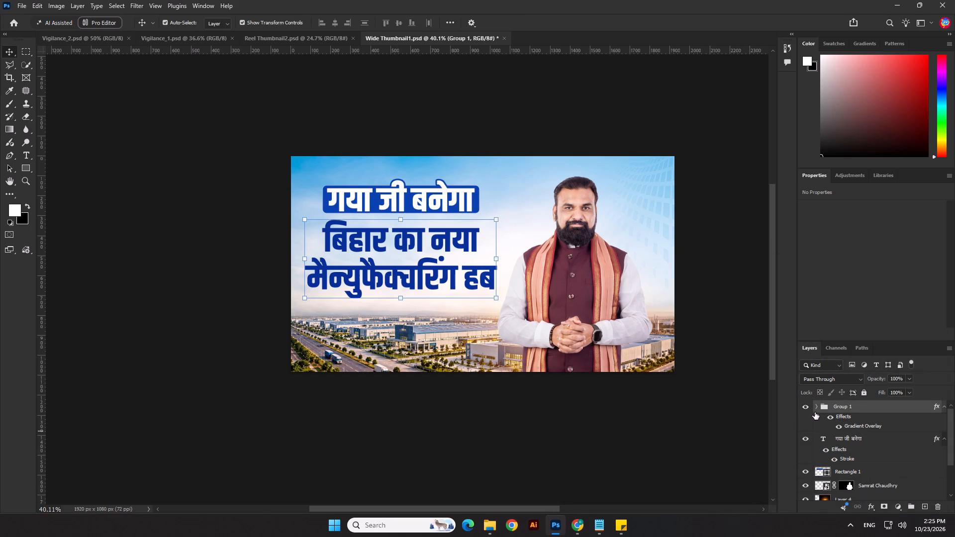
pyautogui.doubleClick(807, 410)
pyautogui.doubleClick(850, 425)
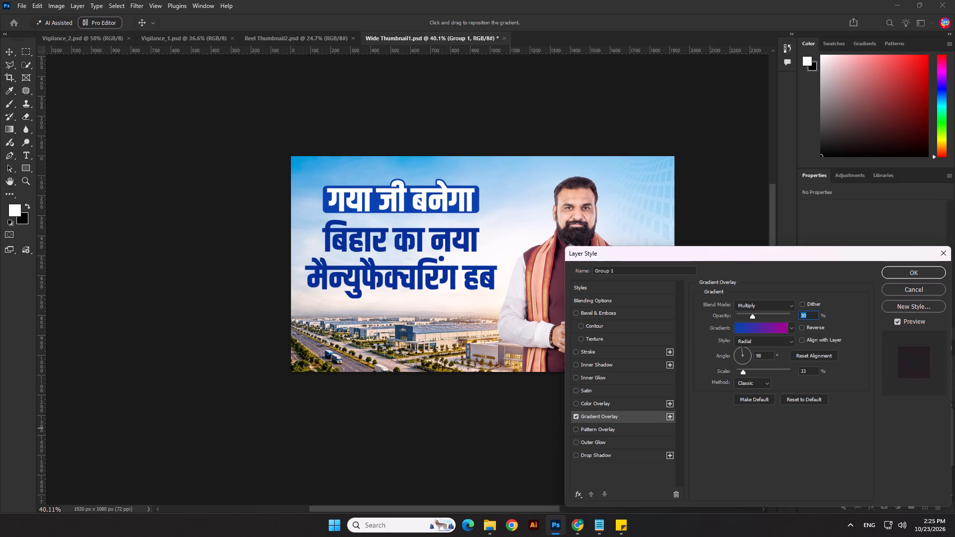
pyautogui.moveTo(753, 315); pyautogui.dragTo(761, 316)
pyautogui.moveTo(761, 316); pyautogui.dragTo(774, 316)
pyautogui.moveTo(375, 273); pyautogui.dragTo(371, 320)
pyautogui.moveTo(746, 373); pyautogui.dragTo(790, 372)
pyautogui.moveTo(790, 372); pyautogui.dragTo(772, 368)
pyautogui.click(774, 331)
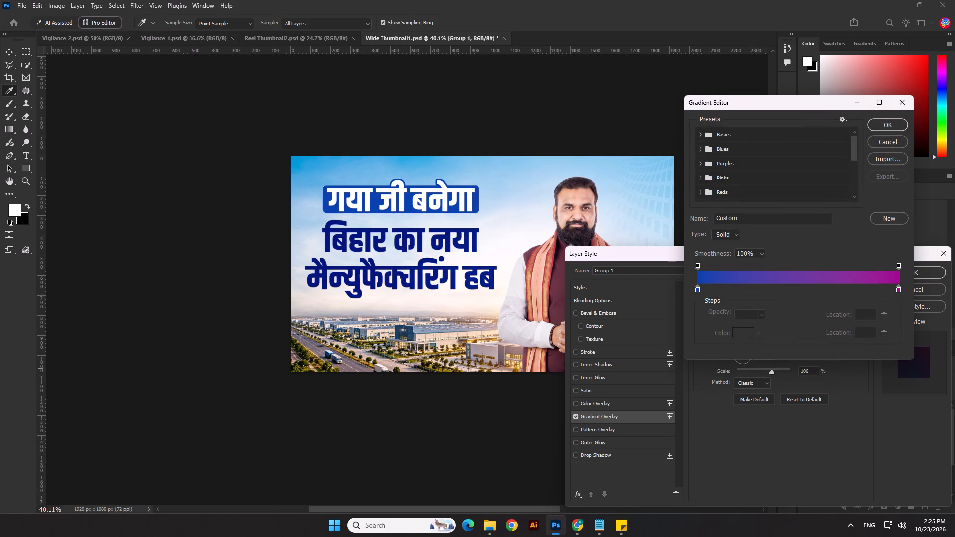
pyautogui.click(888, 142)
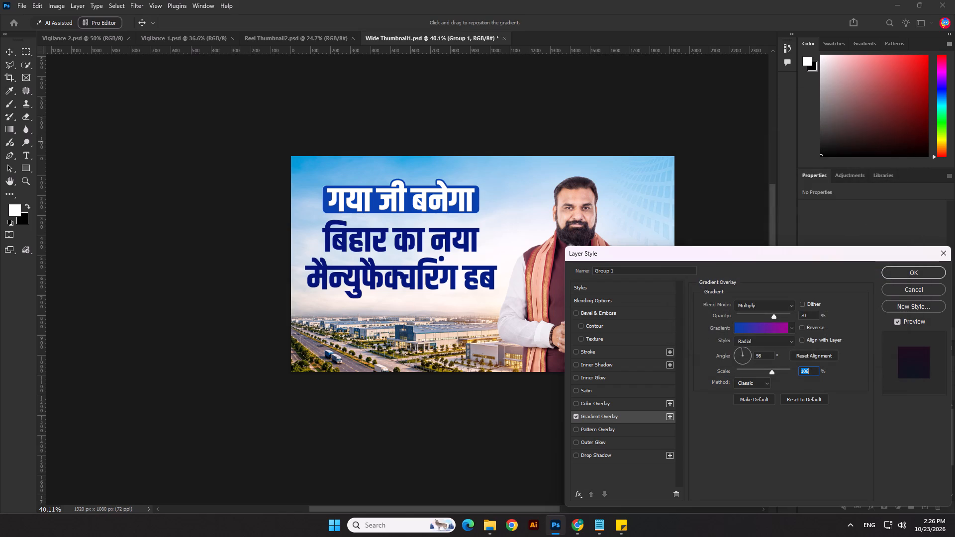
# Set the headline group's gradient overlay to Normal blending at 43% opacity and shift the gradient across the text.
pyautogui.moveTo(773, 317); pyautogui.dragTo(762, 317)
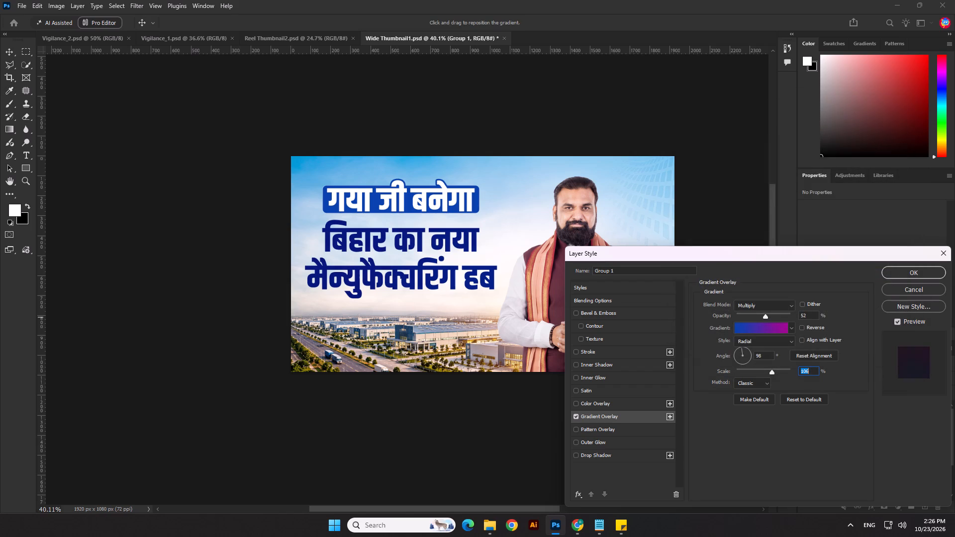
pyautogui.moveTo(762, 317); pyautogui.dragTo(760, 317)
pyautogui.click(761, 307)
pyautogui.click(760, 239)
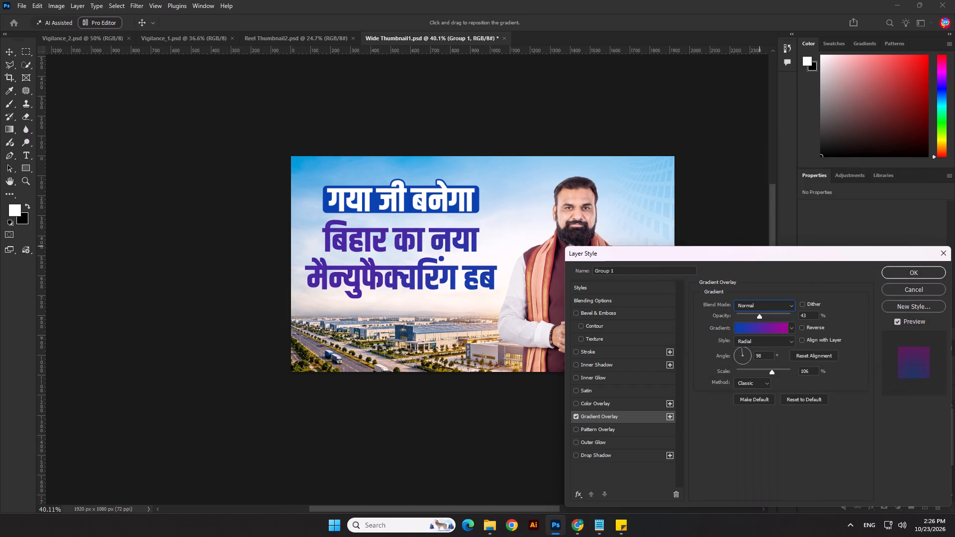
pyautogui.moveTo(441, 269); pyautogui.dragTo(417, 260)
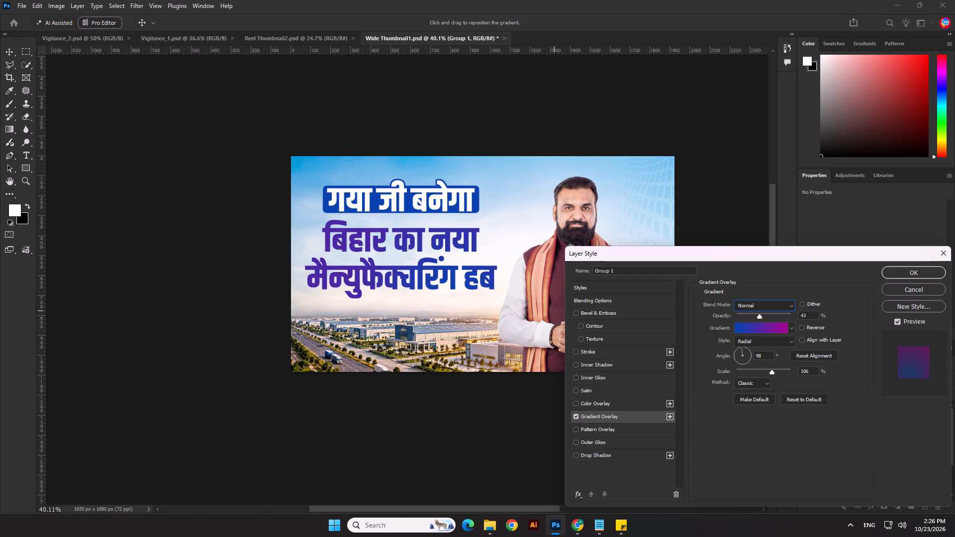
# Keep the gradient Radial at 85% scale, reposition it over the two headline lines, apply the style and save the document.
pyautogui.click(747, 339)
pyautogui.click(749, 356)
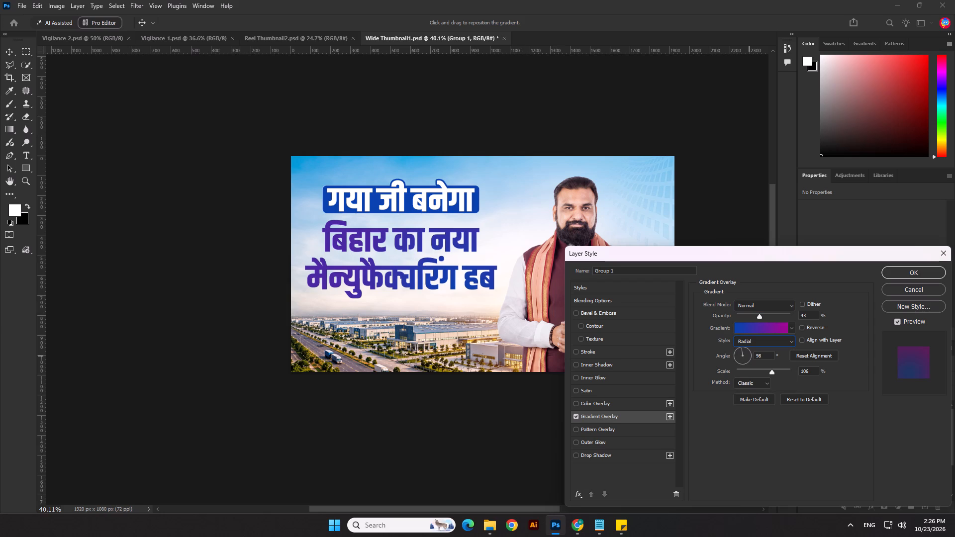
pyautogui.moveTo(754, 371); pyautogui.dragTo(764, 371)
pyautogui.moveTo(473, 284); pyautogui.dragTo(404, 242)
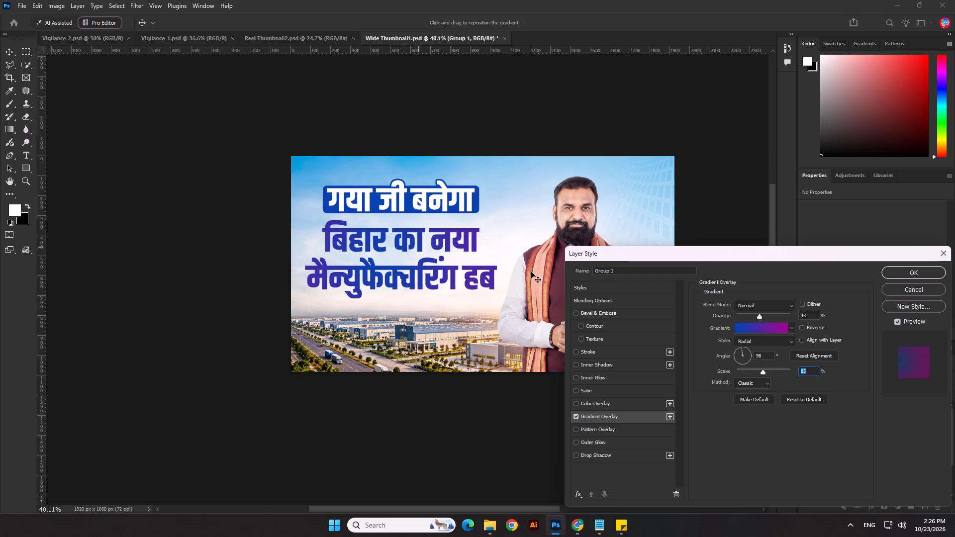
pyautogui.click(915, 270)
pyautogui.hotkey('ctrl', 's')
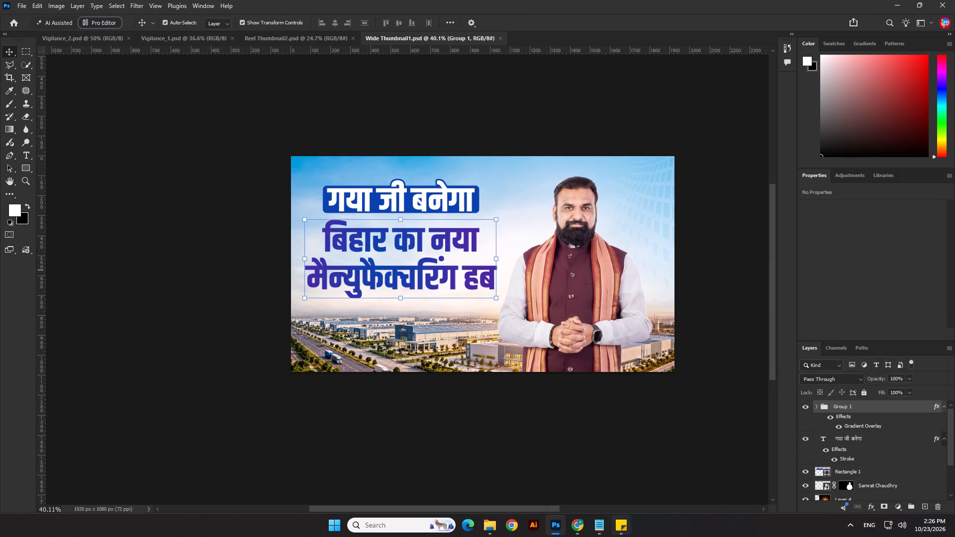
# Switch to the Chrome browser.
pyautogui.click(576, 527)
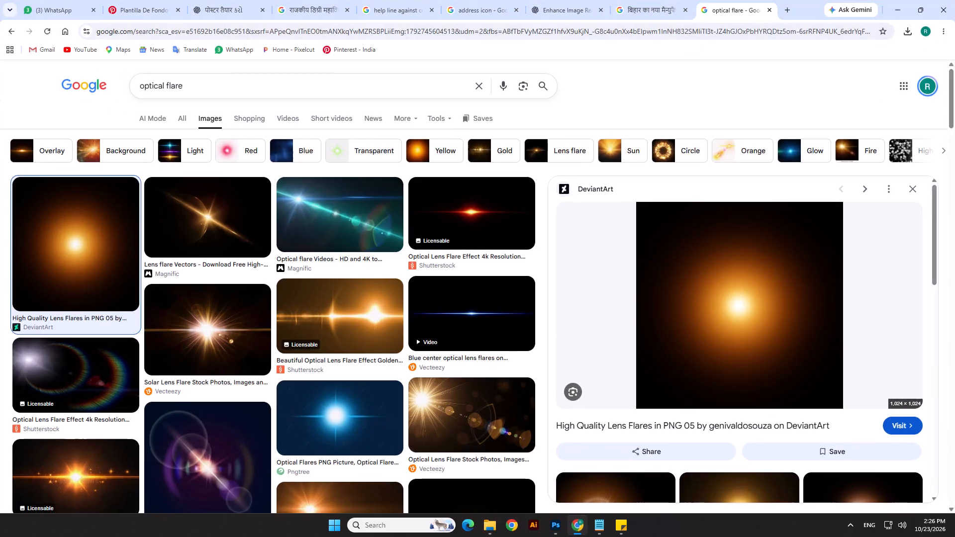